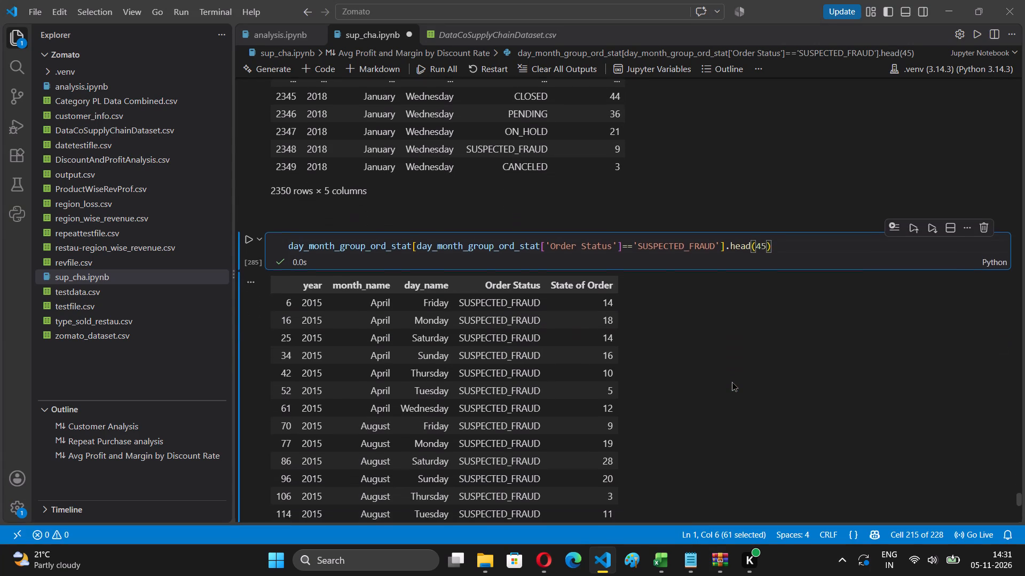
scroll(732, 382, "down", 4)
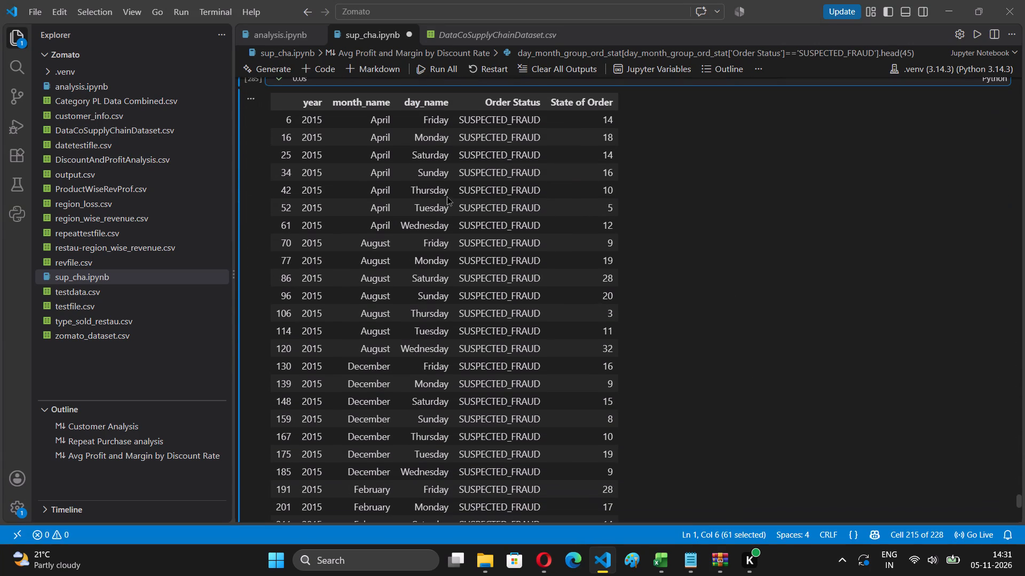
left_click_drag(304, 119, 590, 132)
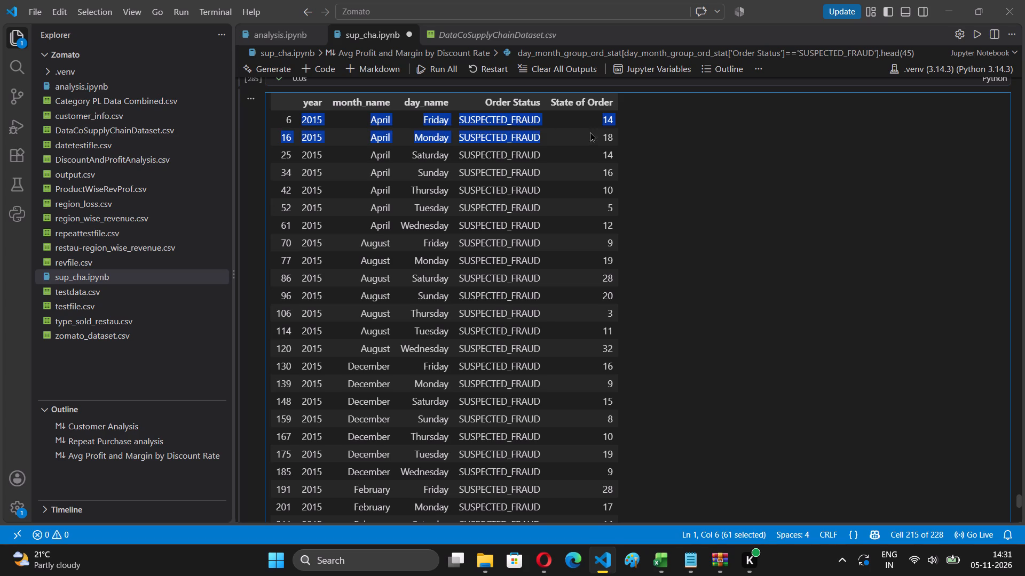
left_click_drag(590, 132, 614, 133)
left_click(683, 242)
scroll(683, 242, "up", 1)
scroll(683, 242, "down", 2)
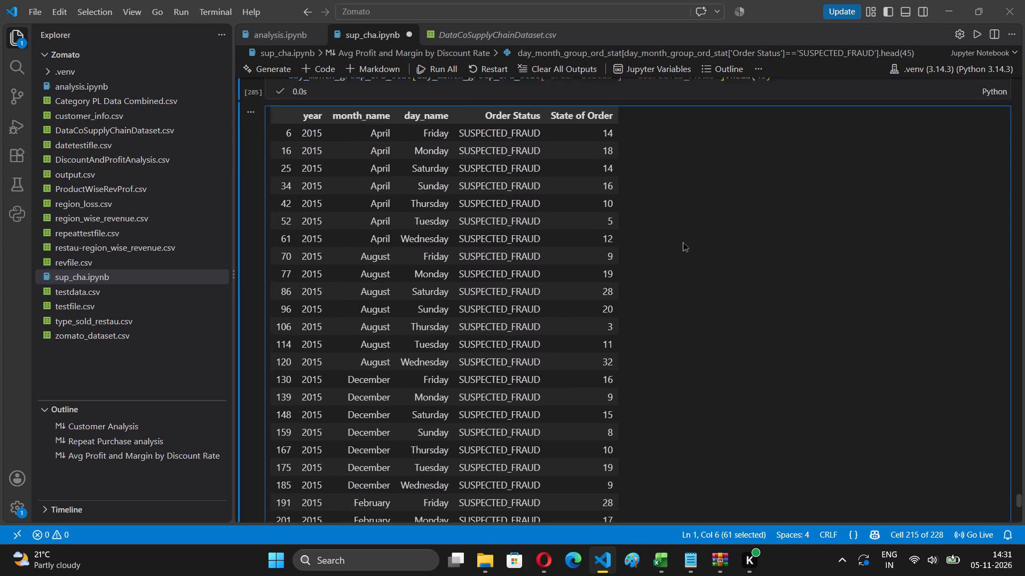
scroll(683, 242, "down", 8)
scroll(683, 242, "up", 4)
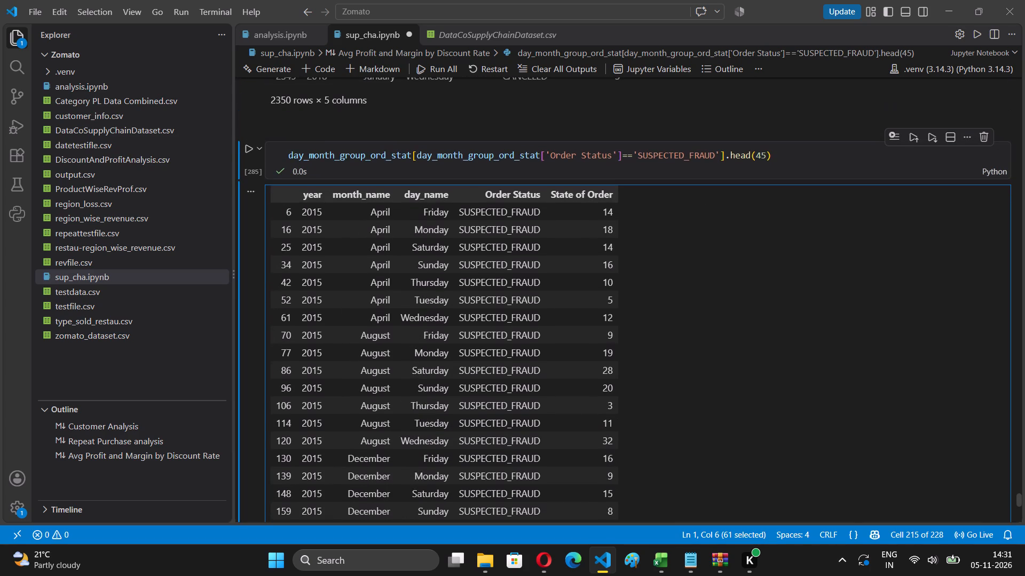
Copy the day_month_group_ord_stat SUSPECTED_FRAUD filter expression, without .head(45), into the empty cell below the output.
left_click_drag(722, 156, 289, 153)
key("ctrl+c")
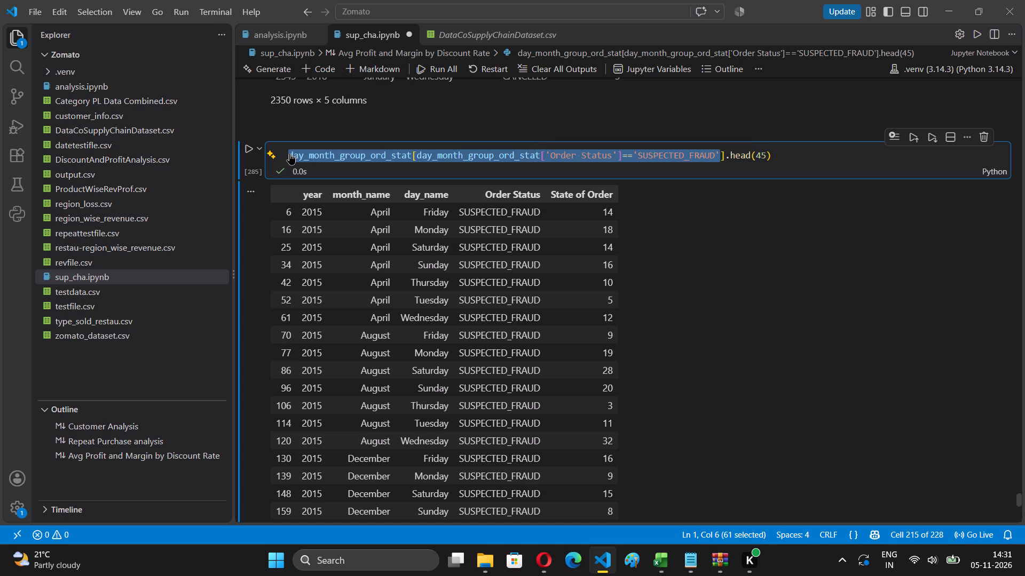
scroll(497, 274, "down", 13)
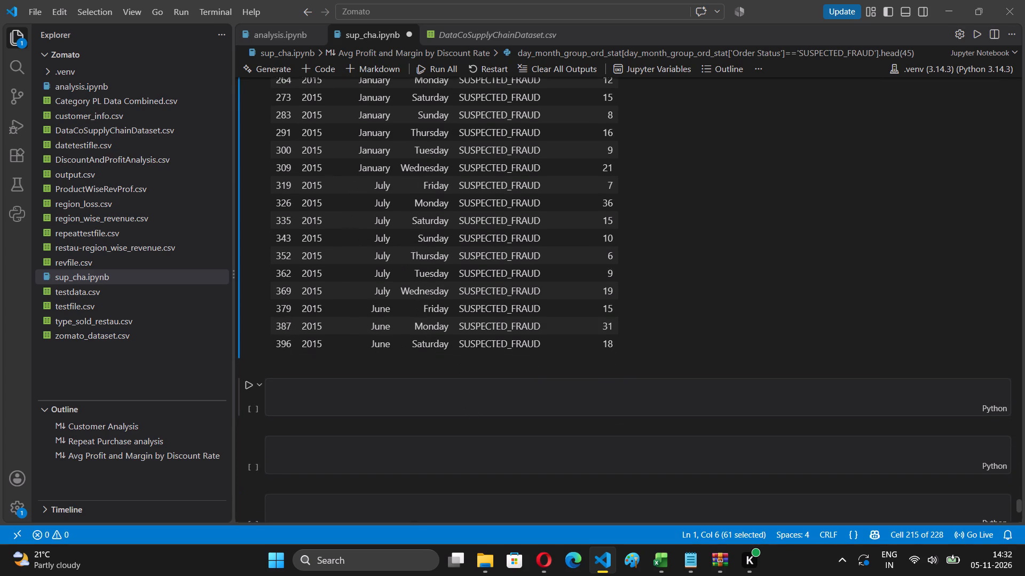
left_click(464, 398)
type("fraud")
key("BackSpace")
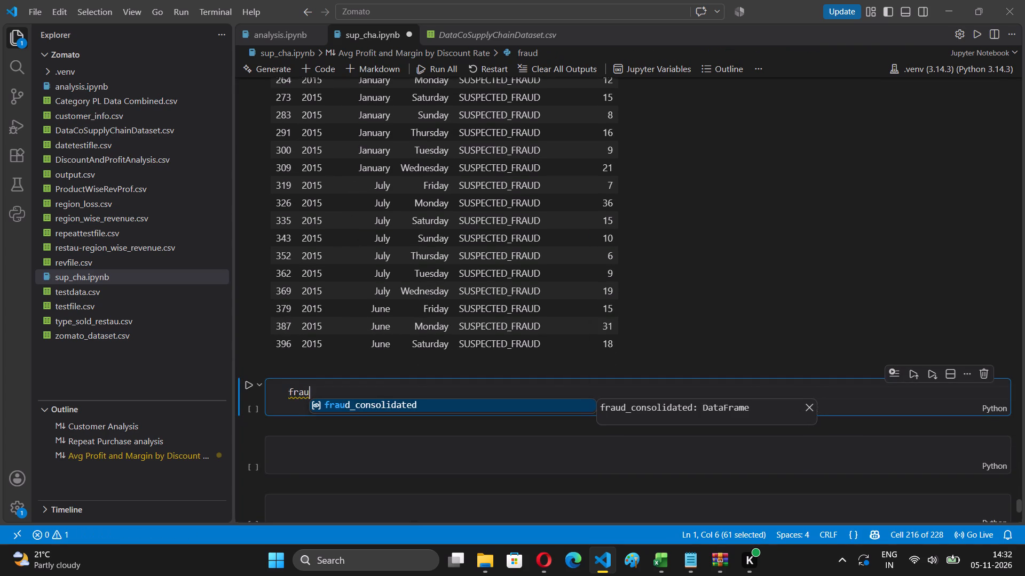
key("ctrl+a")
key("ctrl+v")
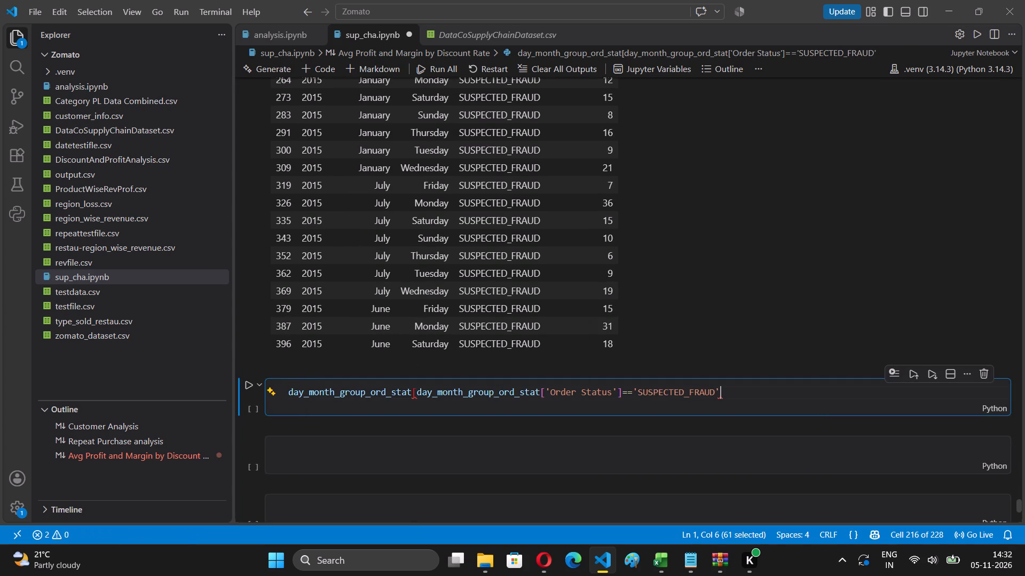
Close the filter's bracket, append .to_csv('FraudDashboard.csv') and run the cell.
type("]/")
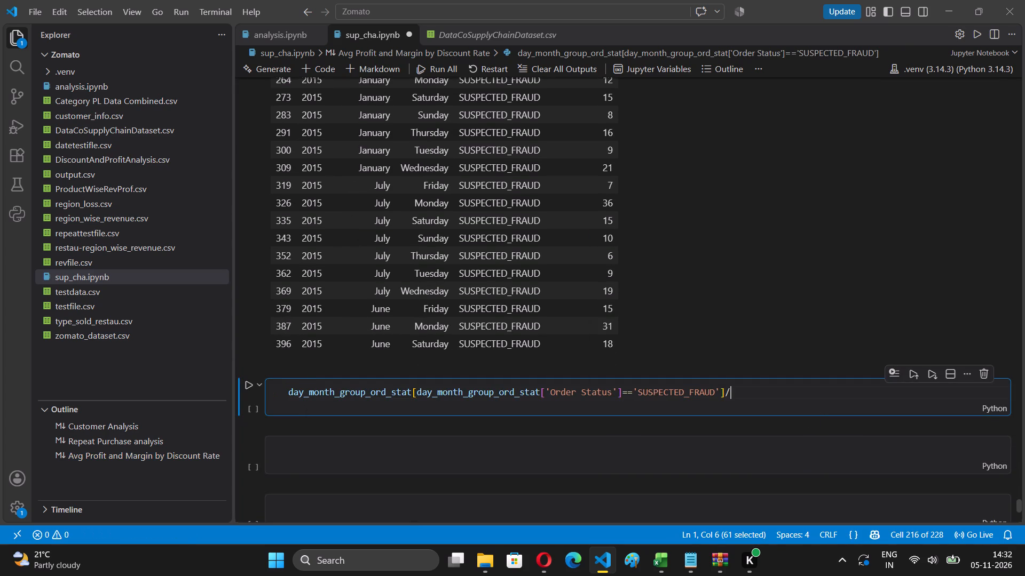
key("BackSpace")
type(".tocsv")
key("Return")
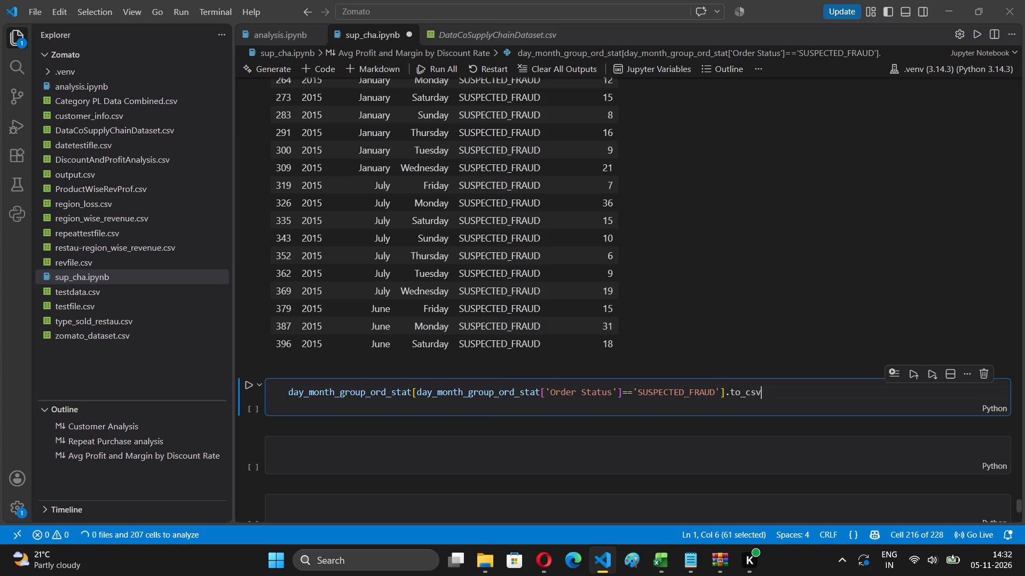
key("shift+braceleft")
key("BackSpace")
type("('")
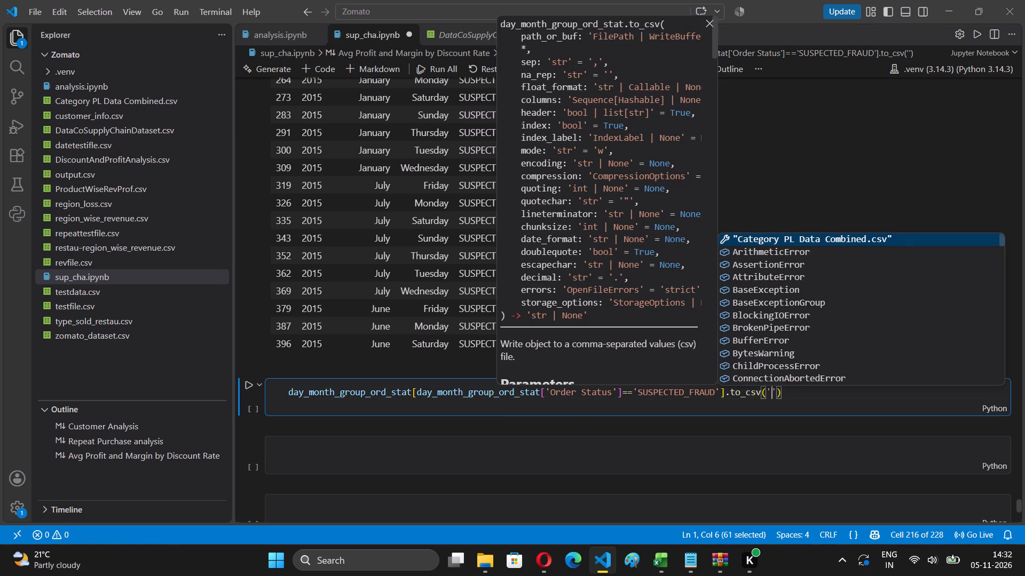
type("Fau")
key("BackSpace")
key("BackSpace")
type("raudDashboard")
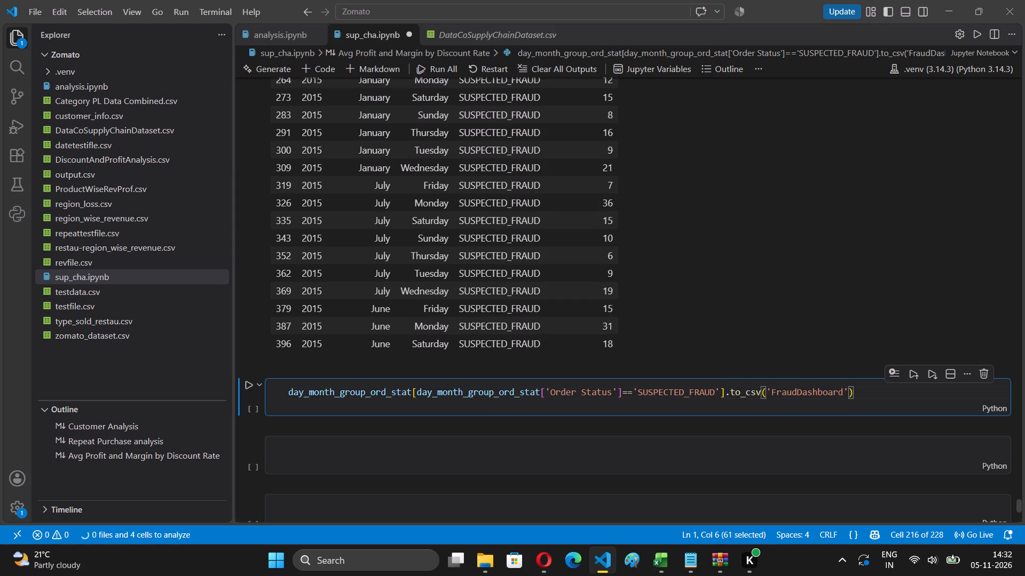
type(".csv")
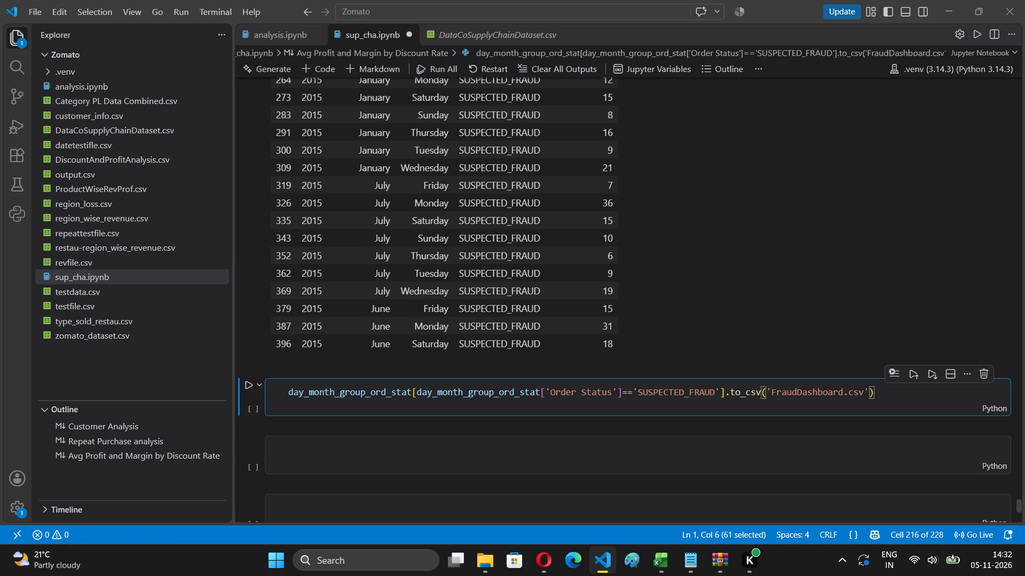
key("shift+Return")
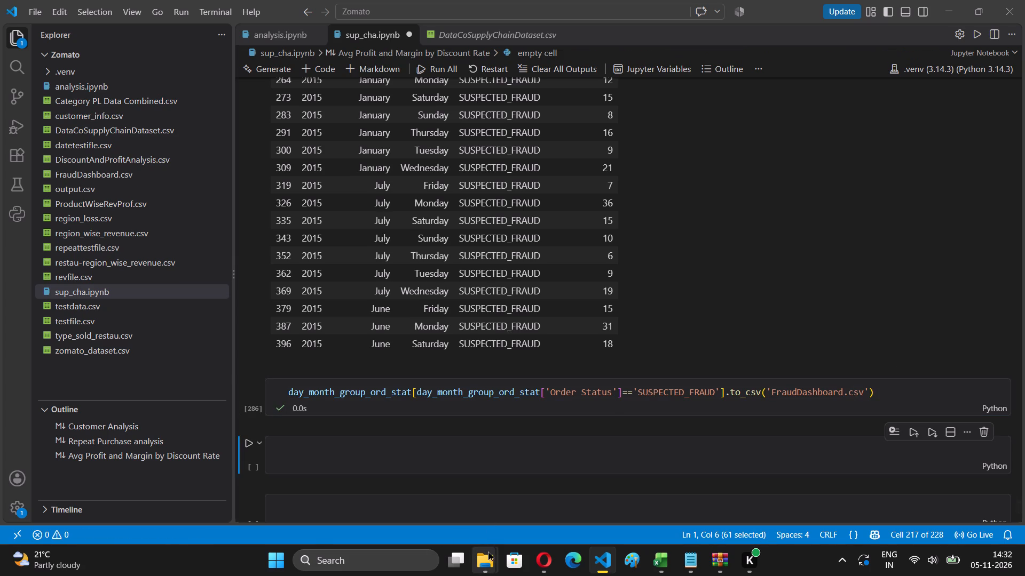
Switch to File Explorer and open the FraudDashboard CSV from the Zomato folder inside Python in Excel.
left_click(488, 551)
left_click(557, 474)
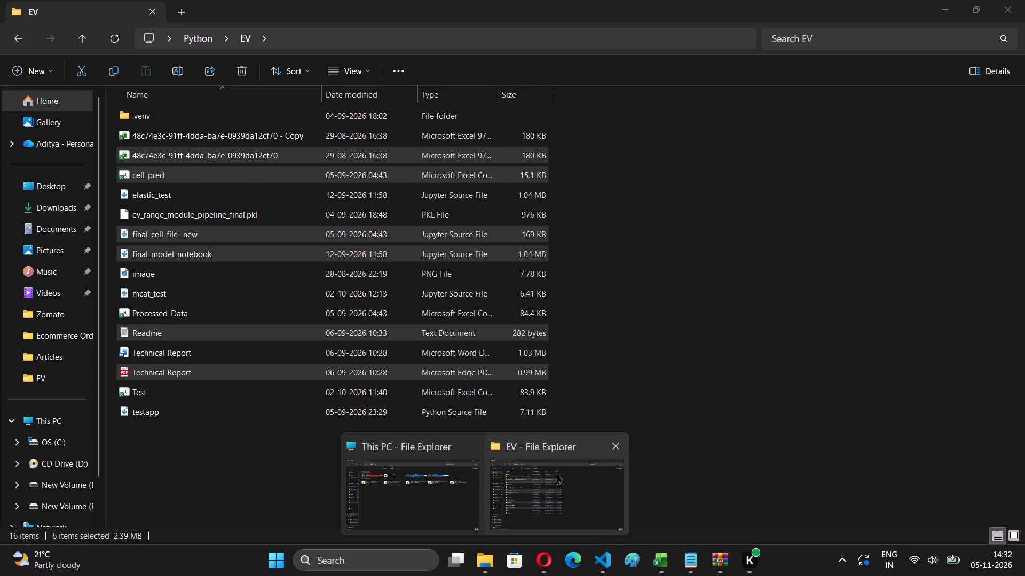
left_click(21, 37)
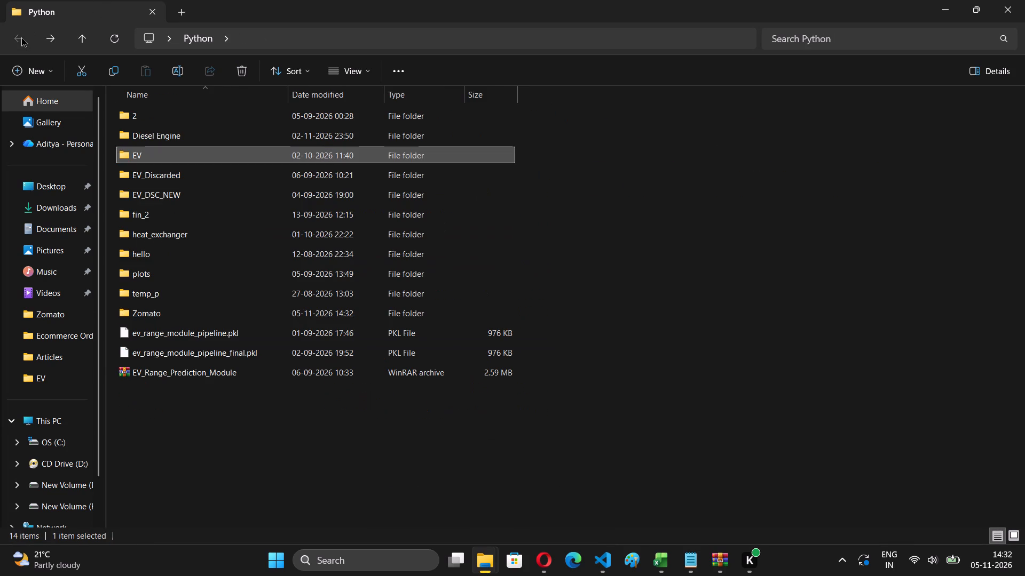
left_click(21, 37)
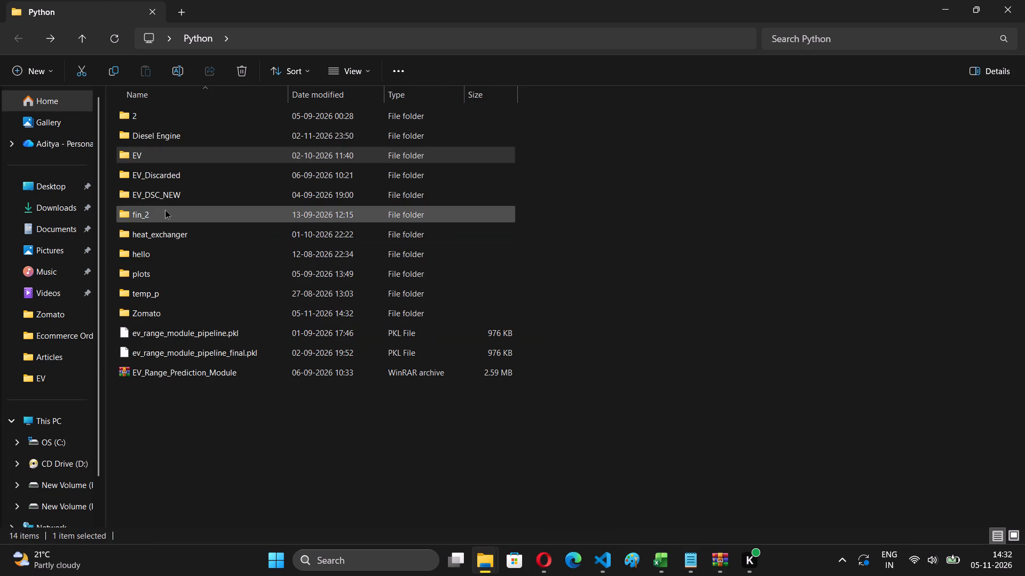
double_click(176, 320)
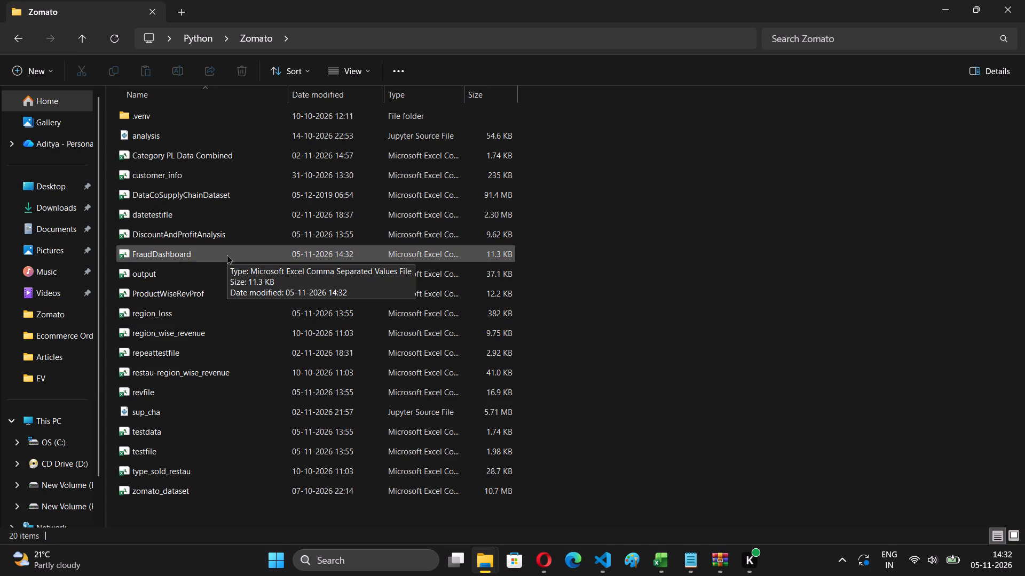
double_click(227, 255)
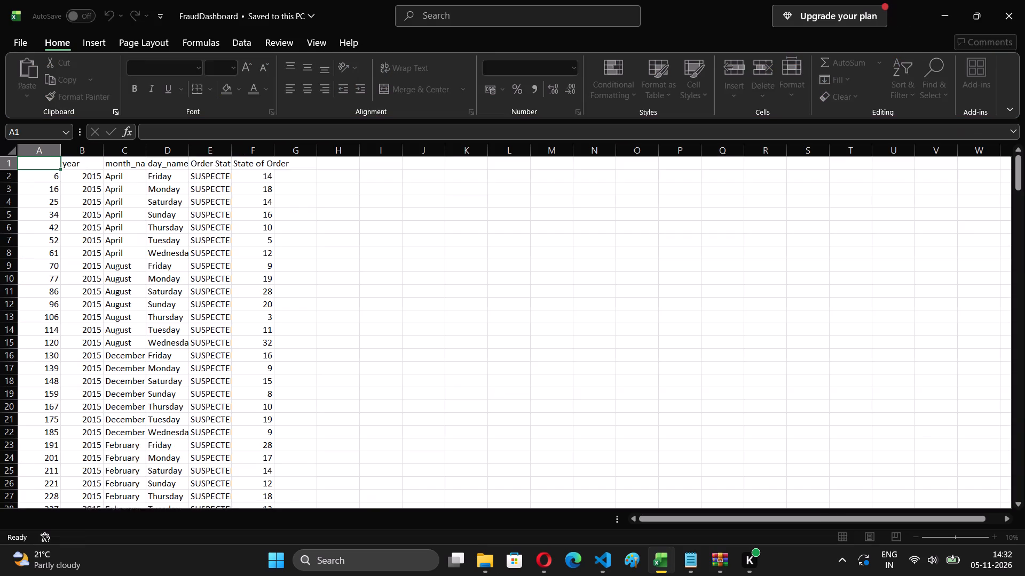
Auto-fit the width of all columns in the FraudDashboard sheet and save the file.
left_click(259, 170)
key("ctrl+a")
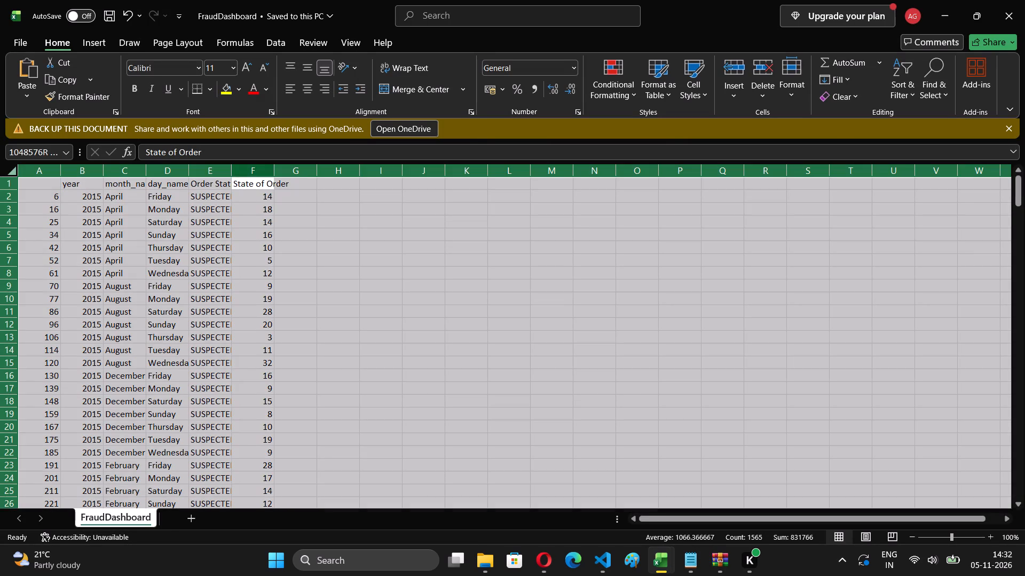
double_click(231, 173)
left_click(448, 248)
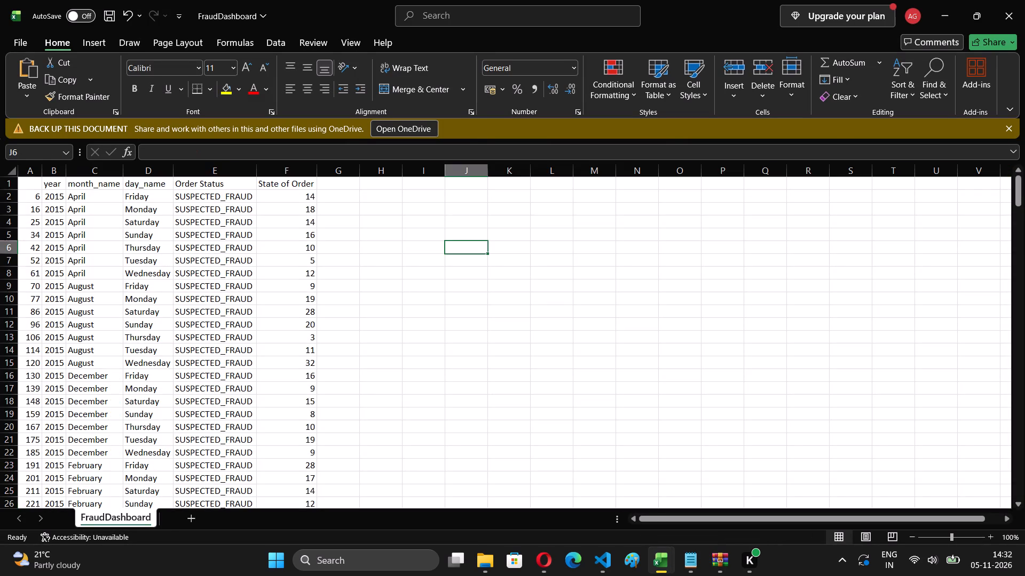
key("ctrl+s")
Delete the unnamed index column A so the data starts with year, and save the file.
left_click(31, 172)
key("Delete")
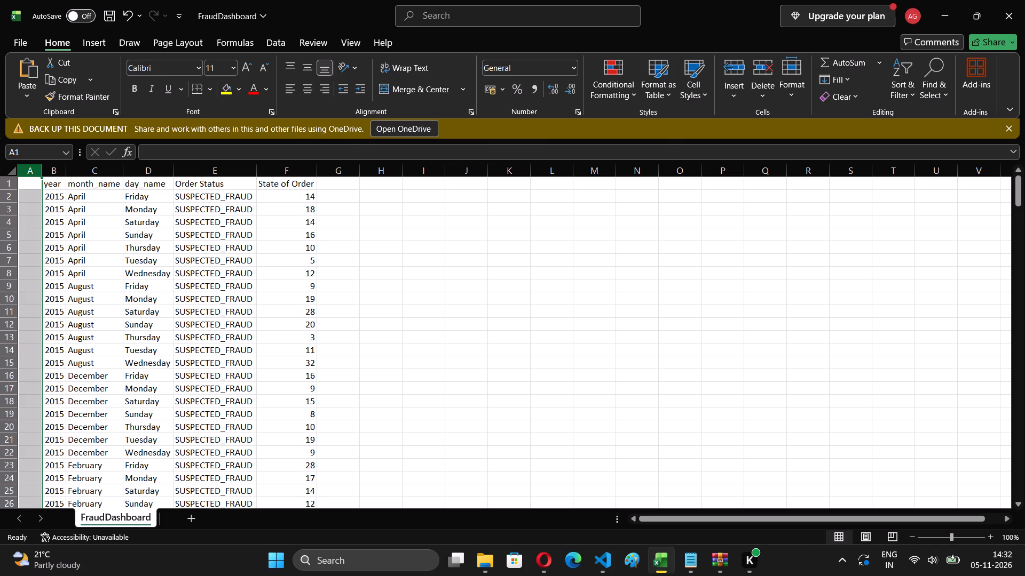
right_click(31, 172)
left_click(69, 326)
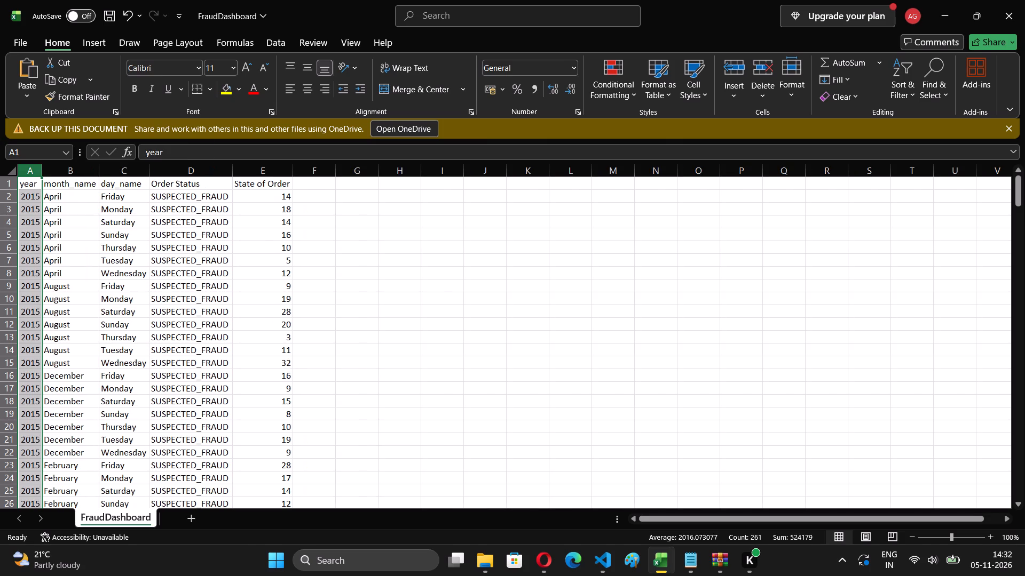
left_click(402, 302)
key("ctrl+s")
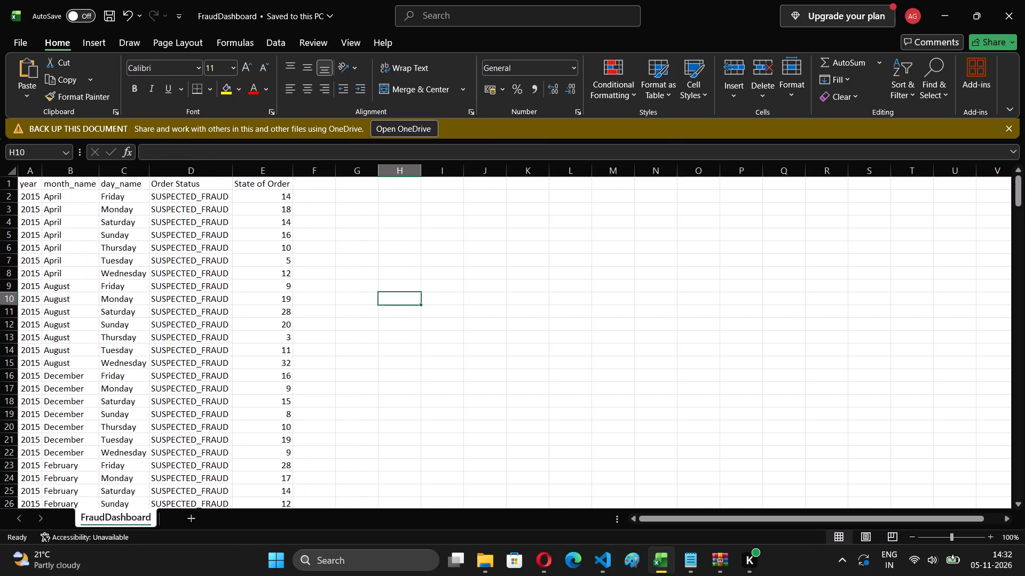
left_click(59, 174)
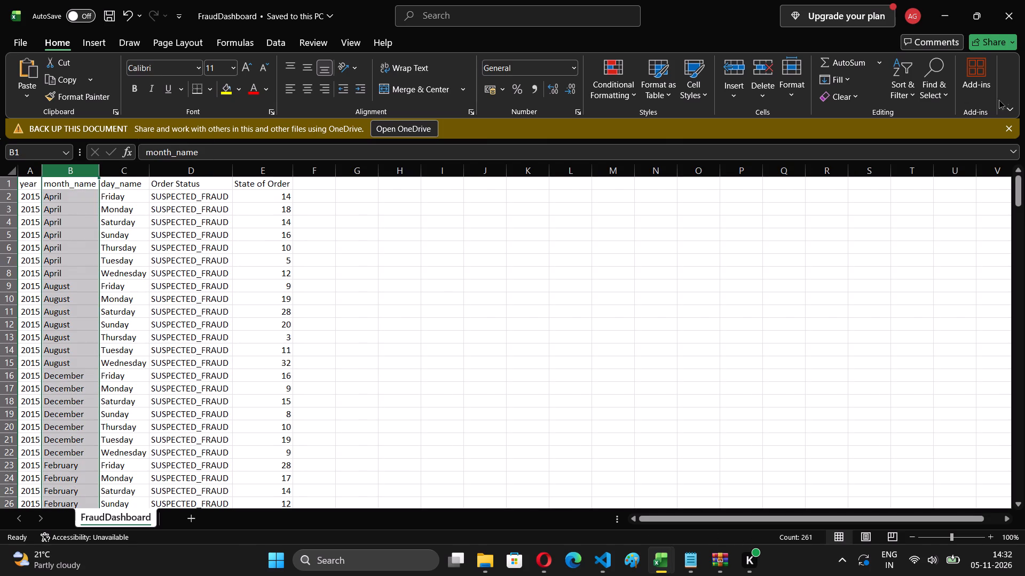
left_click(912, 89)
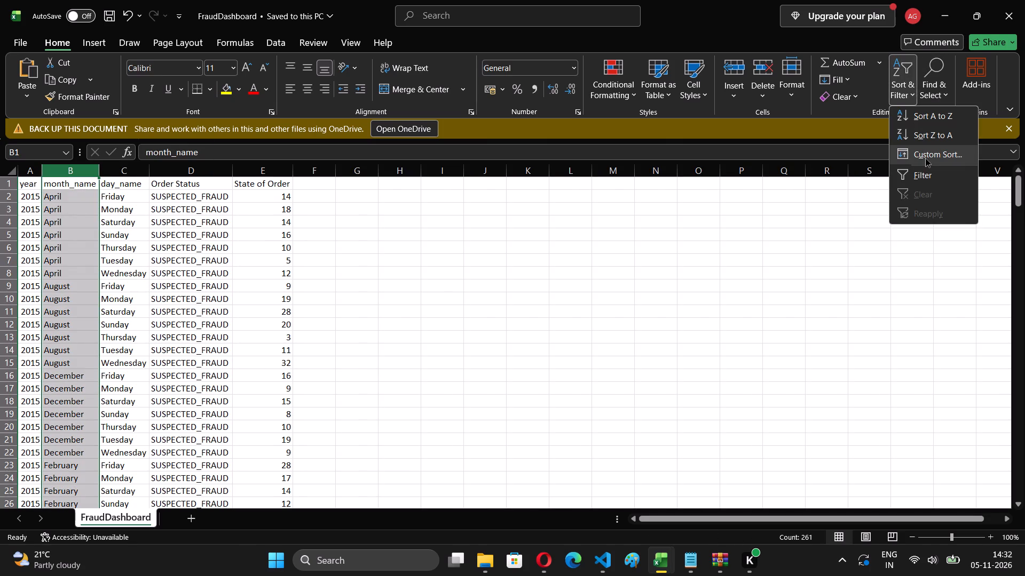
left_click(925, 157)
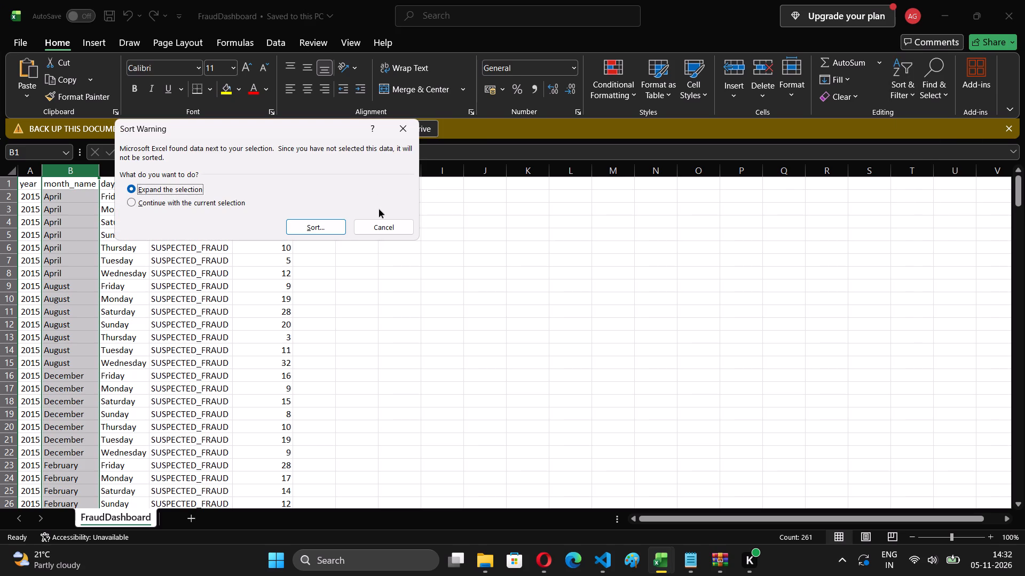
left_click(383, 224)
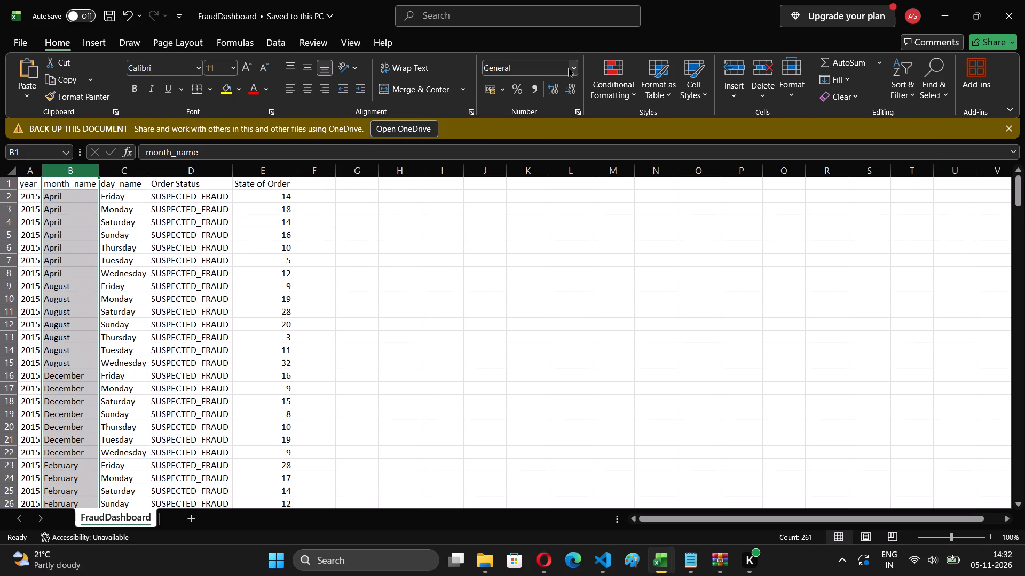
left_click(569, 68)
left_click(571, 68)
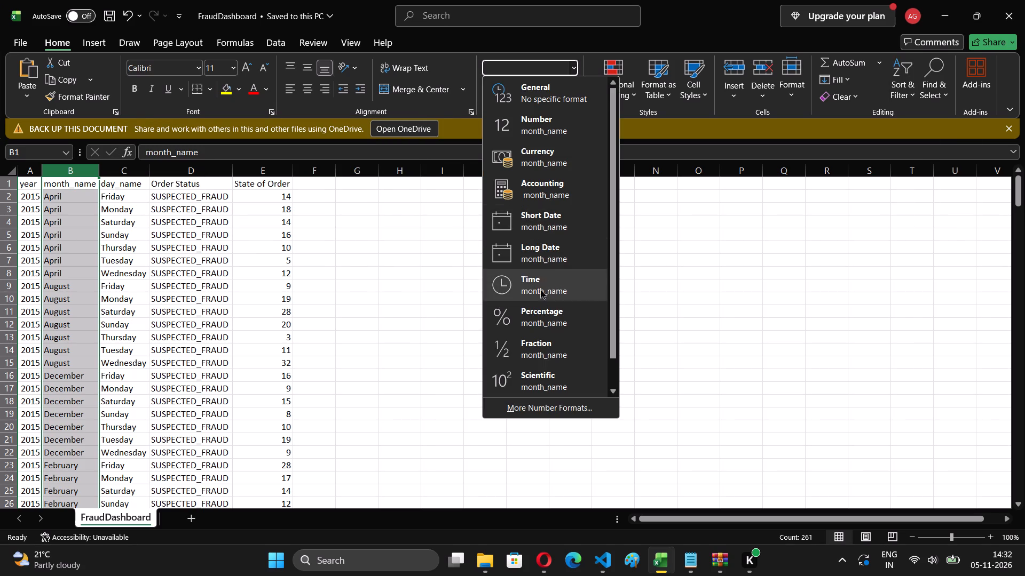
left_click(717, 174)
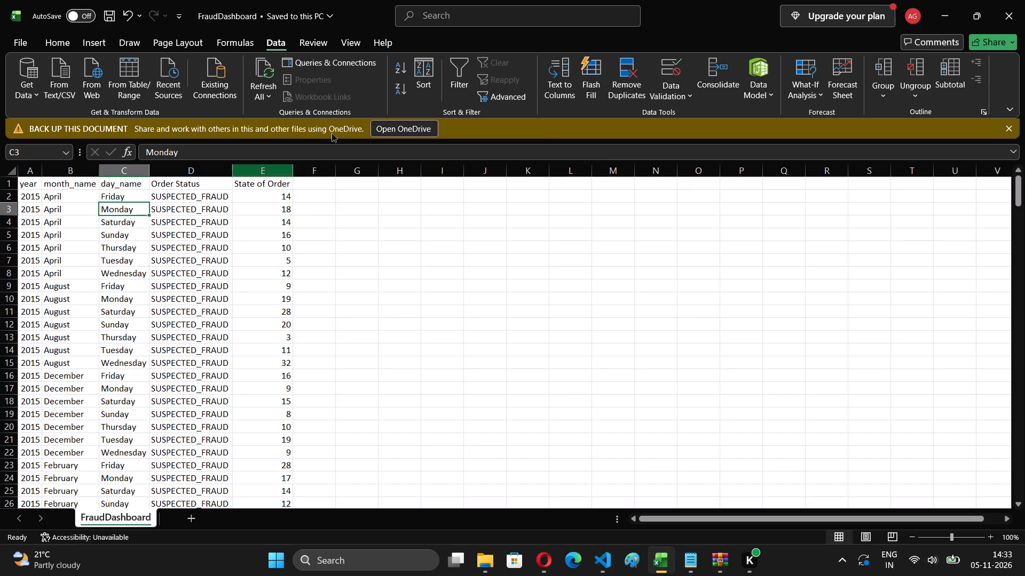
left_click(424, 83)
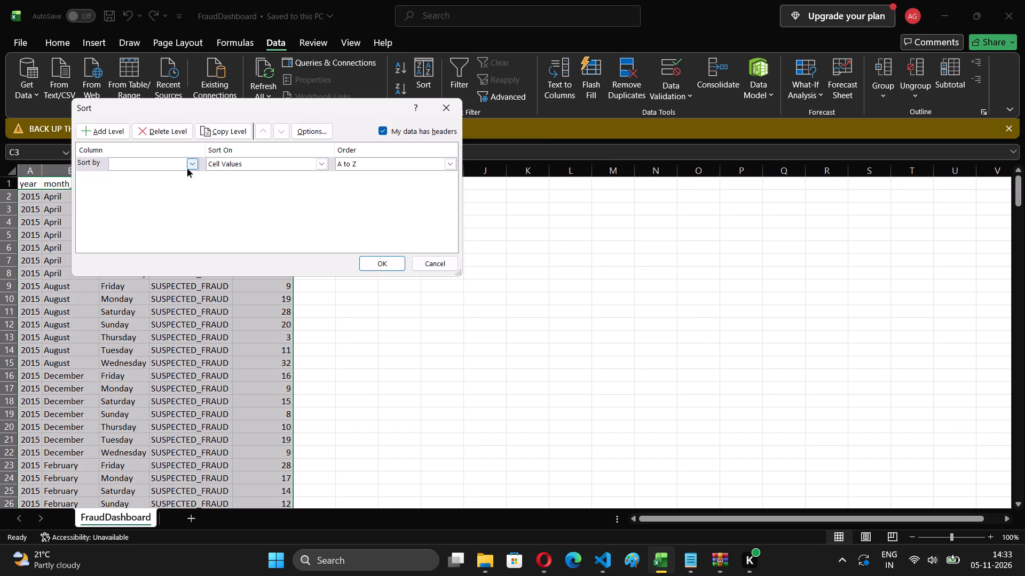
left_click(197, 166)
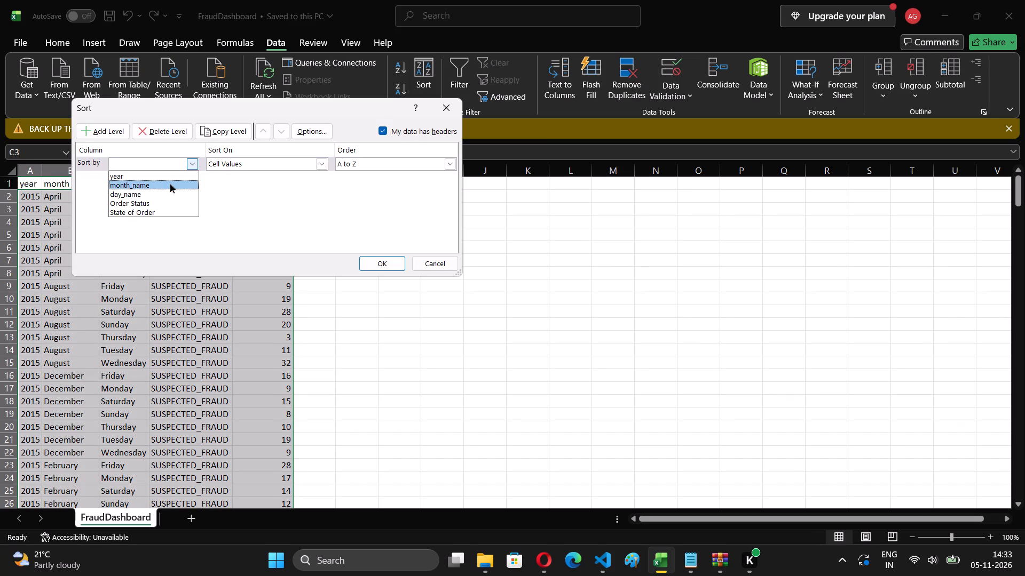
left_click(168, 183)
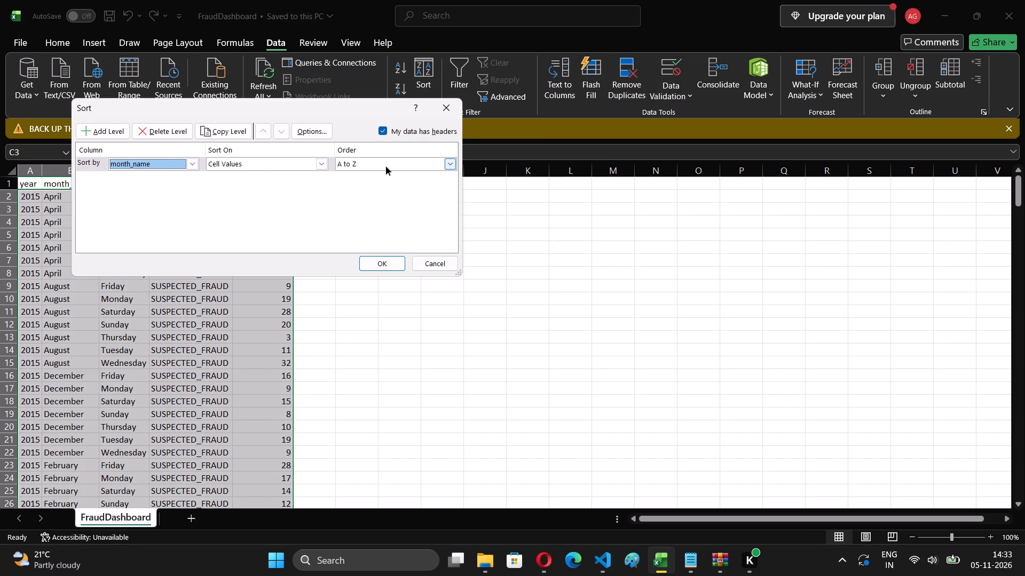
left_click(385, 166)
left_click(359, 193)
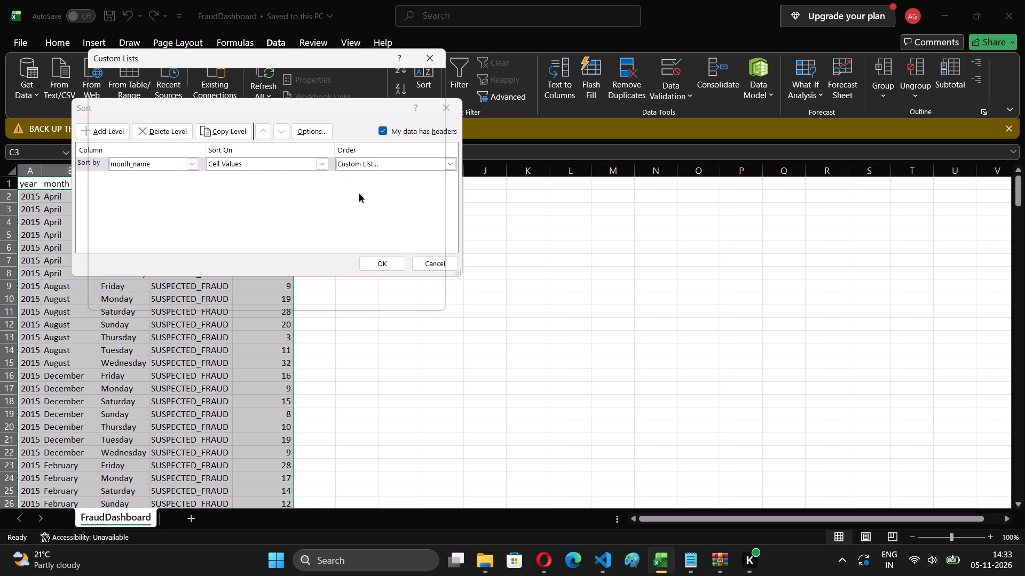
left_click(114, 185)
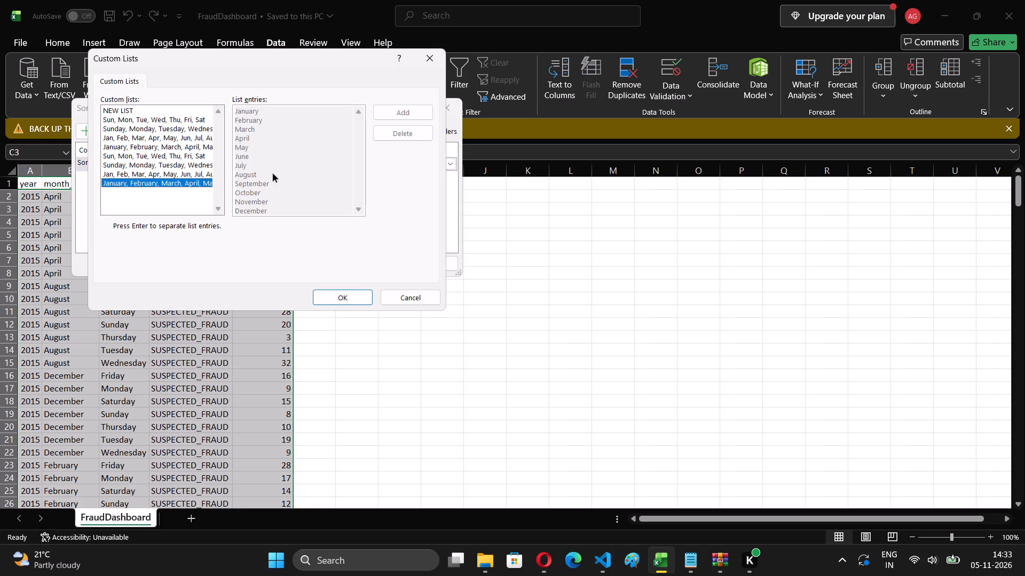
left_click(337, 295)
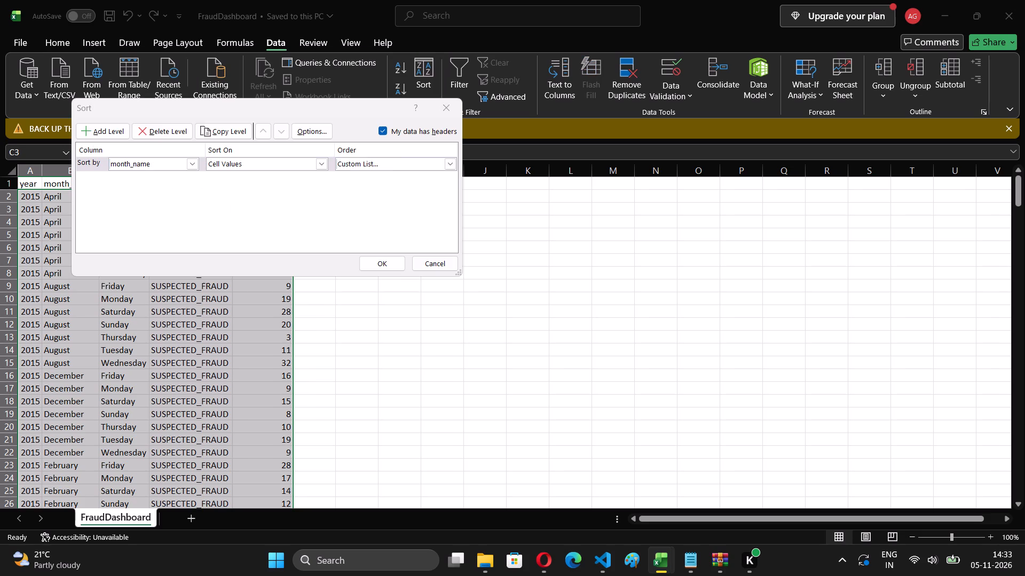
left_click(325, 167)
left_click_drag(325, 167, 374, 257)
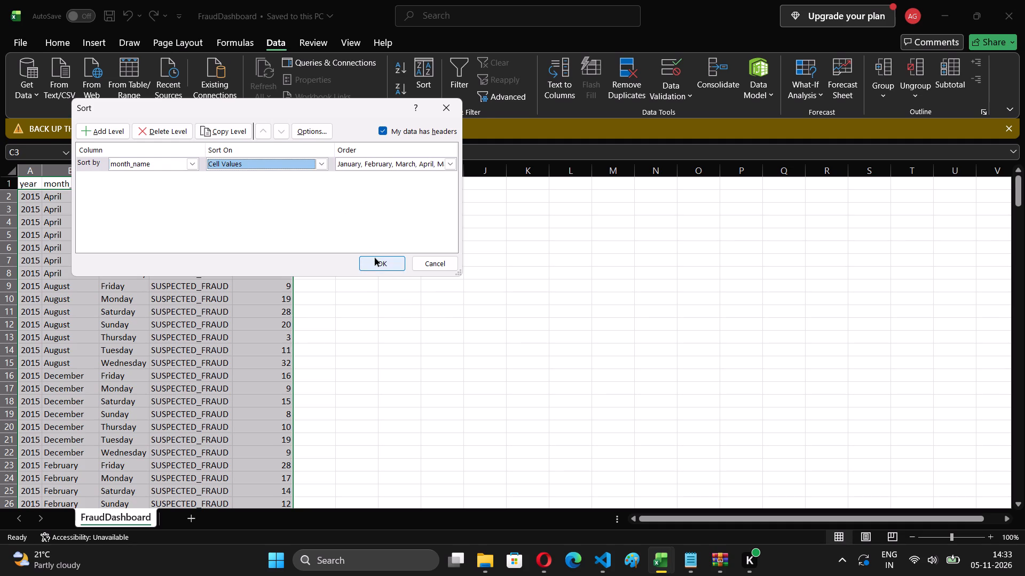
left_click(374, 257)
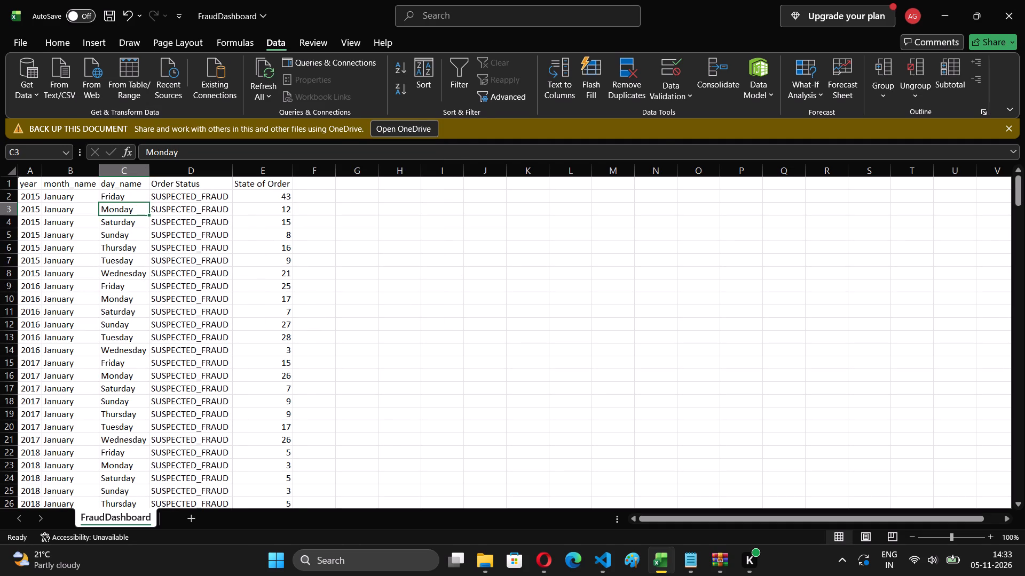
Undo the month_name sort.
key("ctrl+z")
Sort the whole table by month_name on cell values, ordered by the full-name custom list January, February, March, April.
left_click(127, 187)
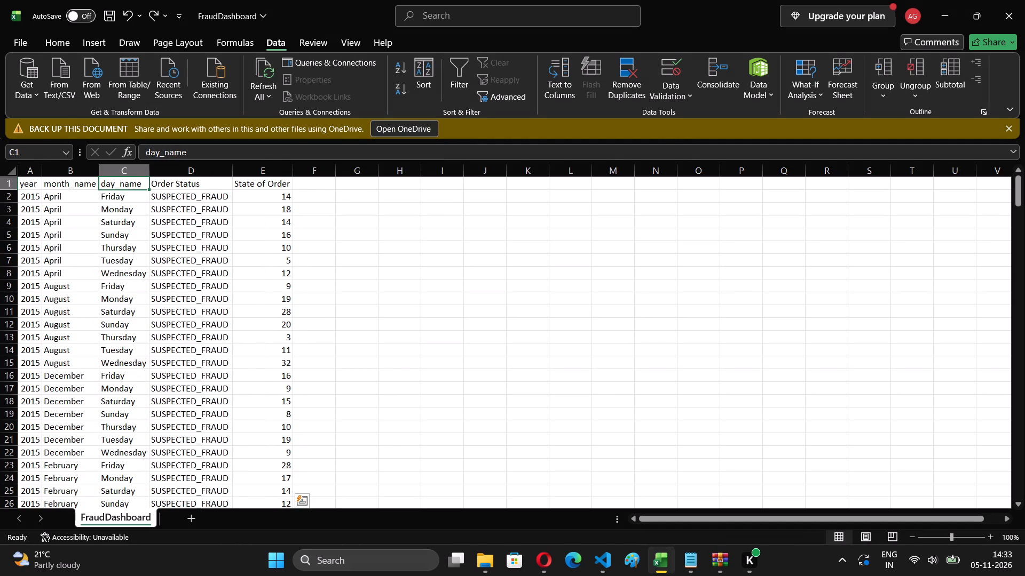
left_click(127, 199)
left_click(418, 84)
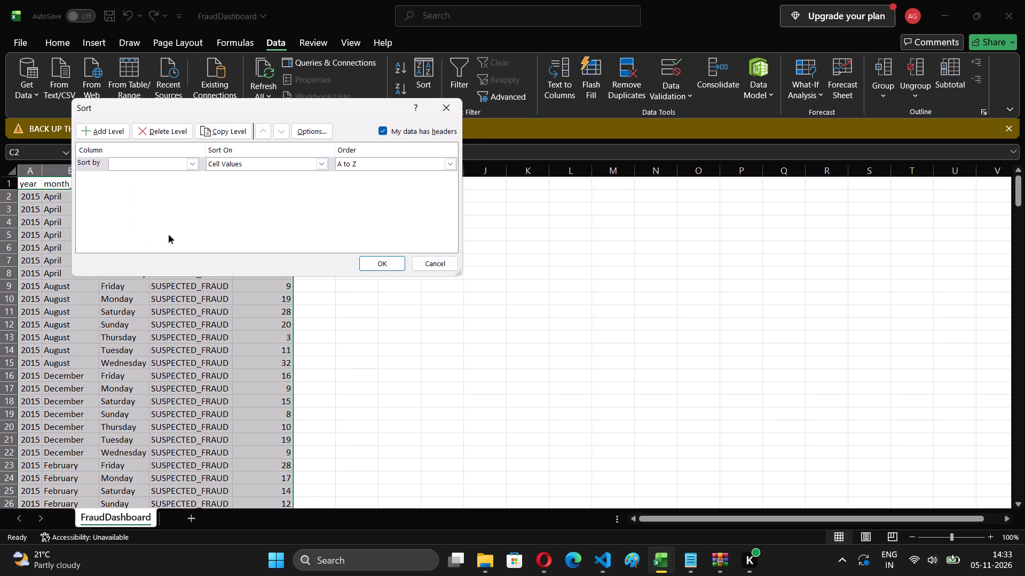
left_click(193, 163)
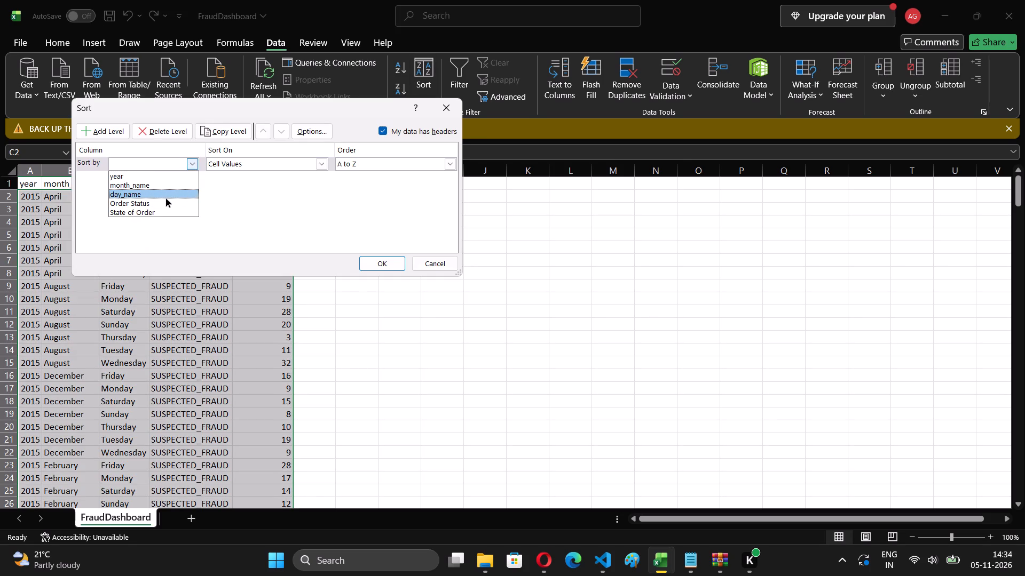
left_click(159, 186)
left_click(438, 164)
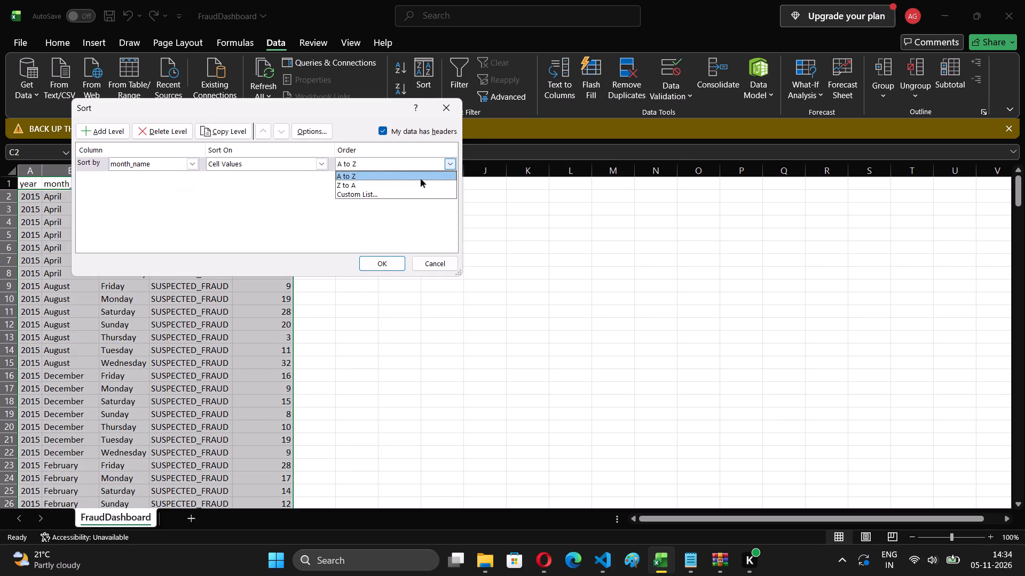
left_click(364, 196)
left_click(178, 187)
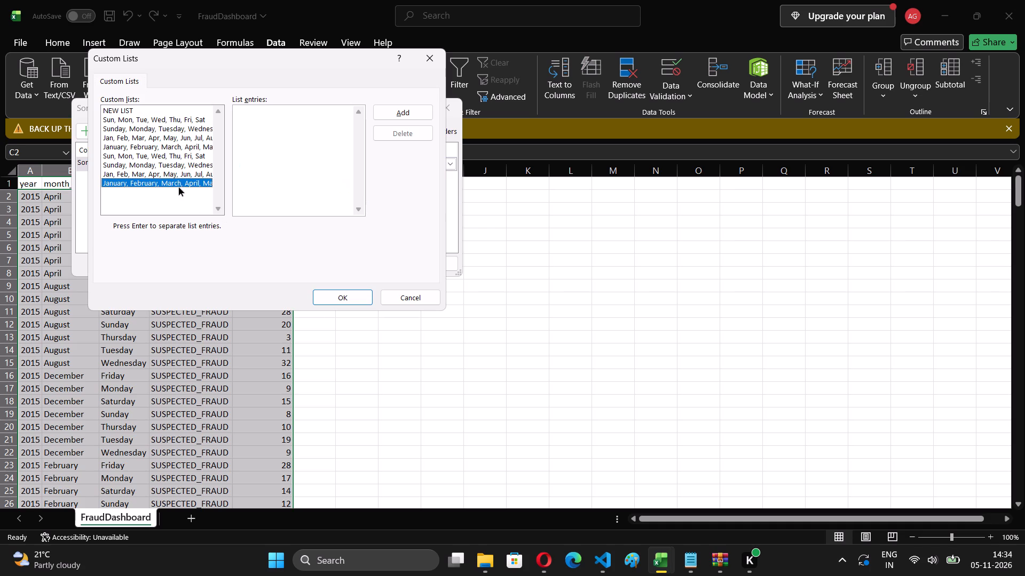
left_click(336, 296)
left_click(377, 263)
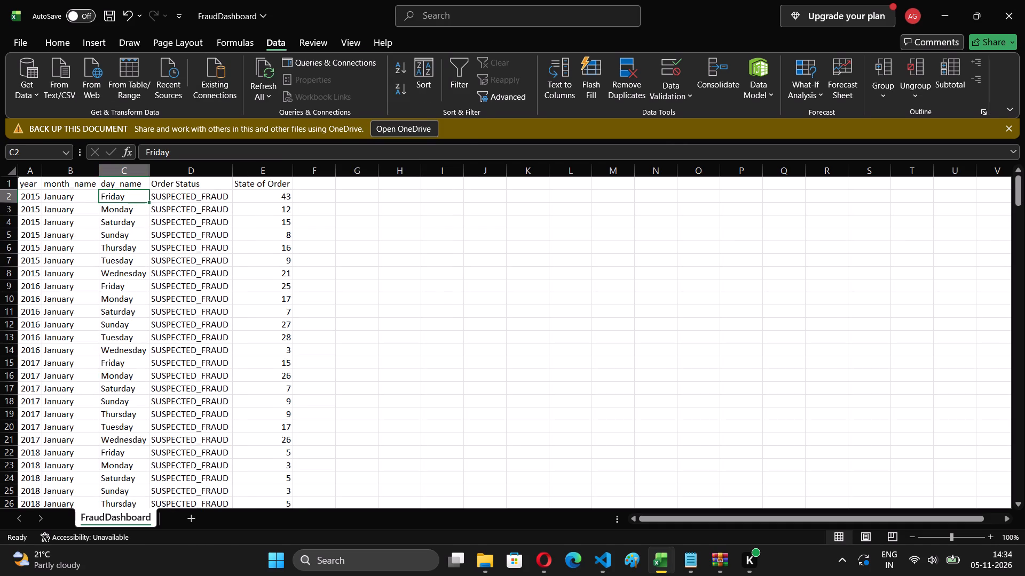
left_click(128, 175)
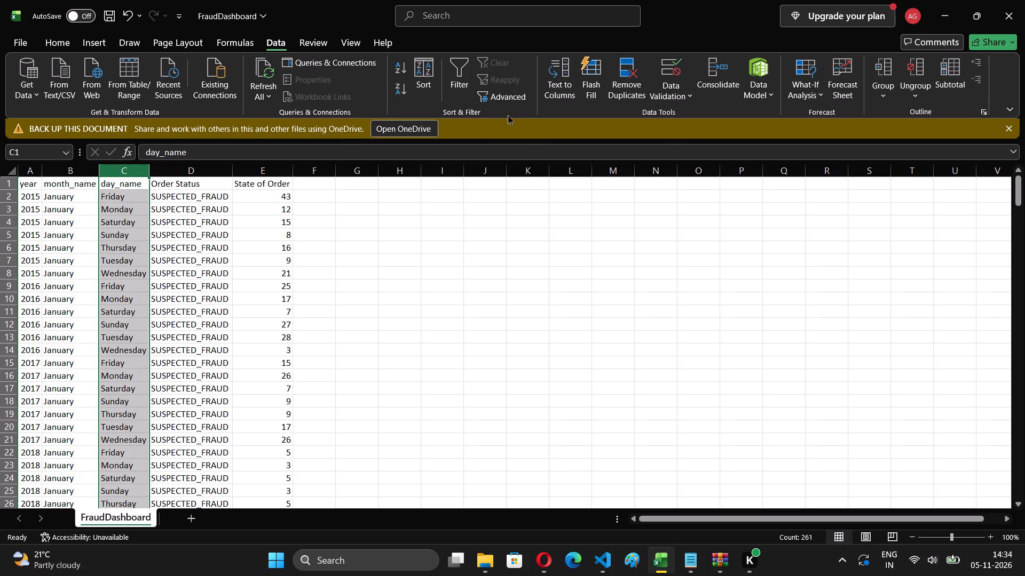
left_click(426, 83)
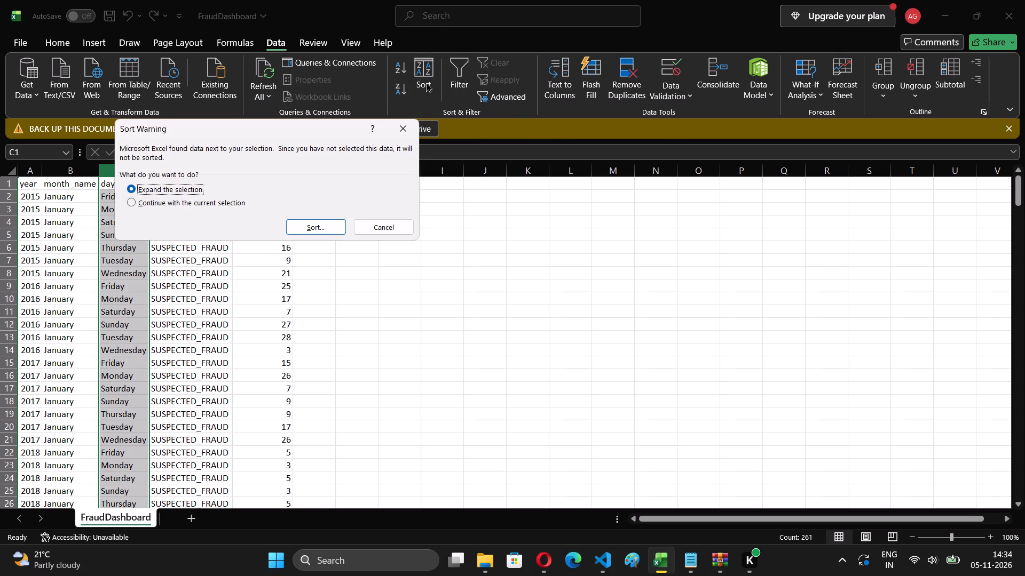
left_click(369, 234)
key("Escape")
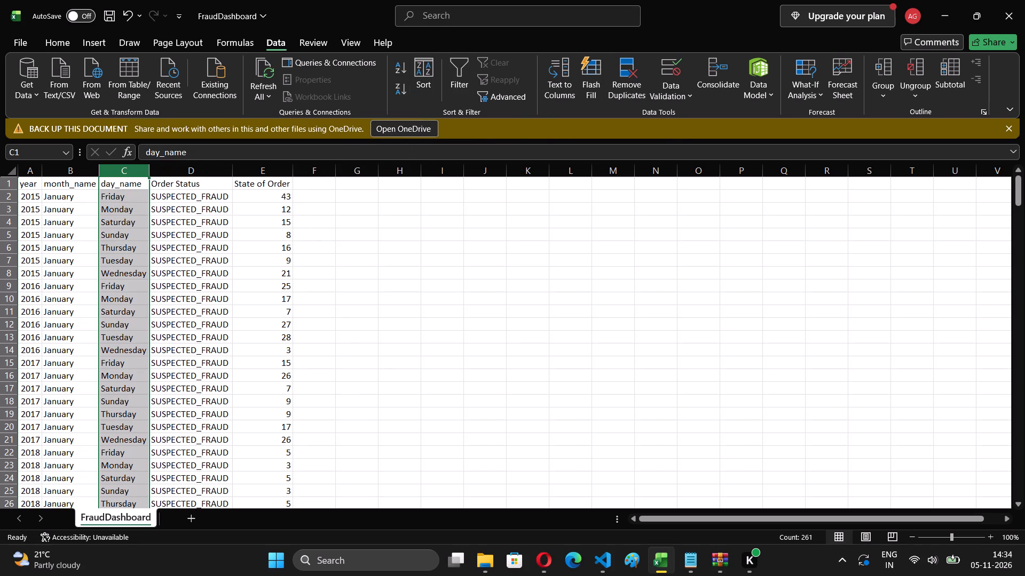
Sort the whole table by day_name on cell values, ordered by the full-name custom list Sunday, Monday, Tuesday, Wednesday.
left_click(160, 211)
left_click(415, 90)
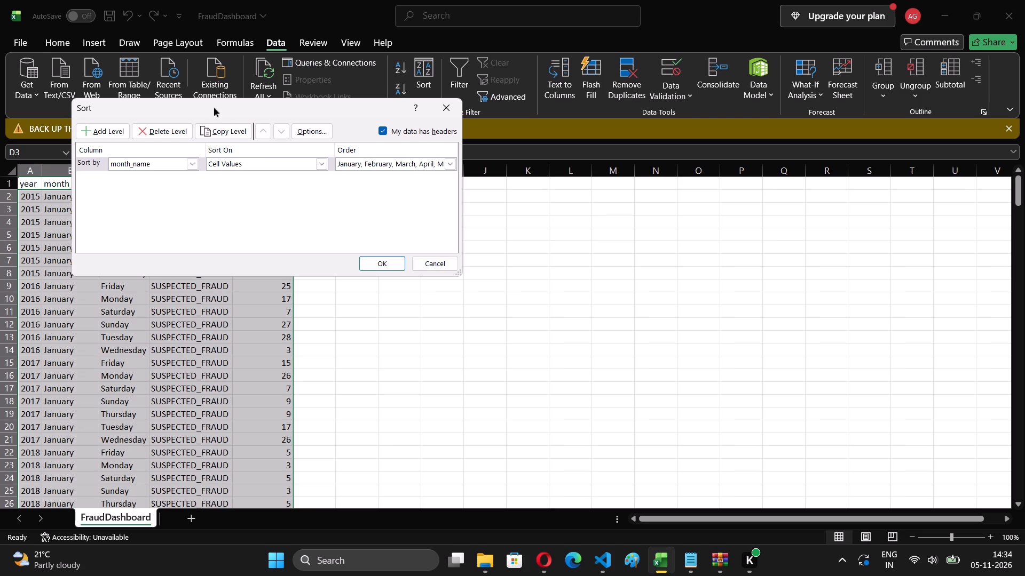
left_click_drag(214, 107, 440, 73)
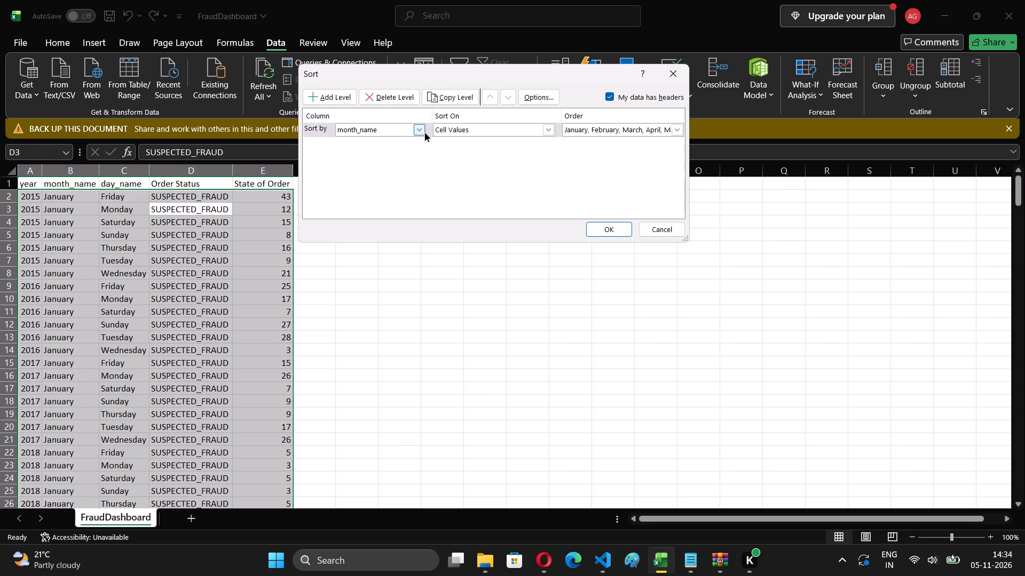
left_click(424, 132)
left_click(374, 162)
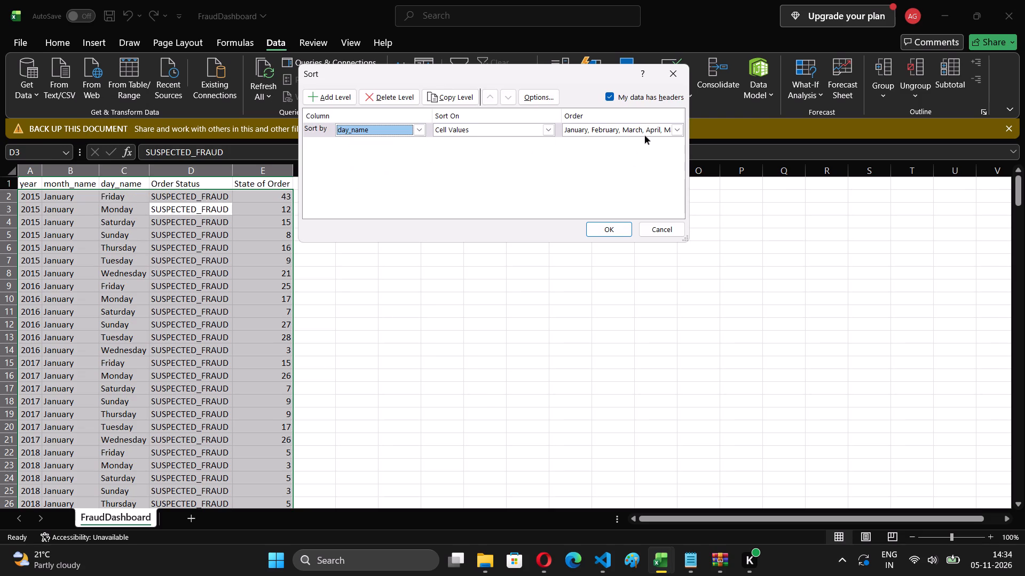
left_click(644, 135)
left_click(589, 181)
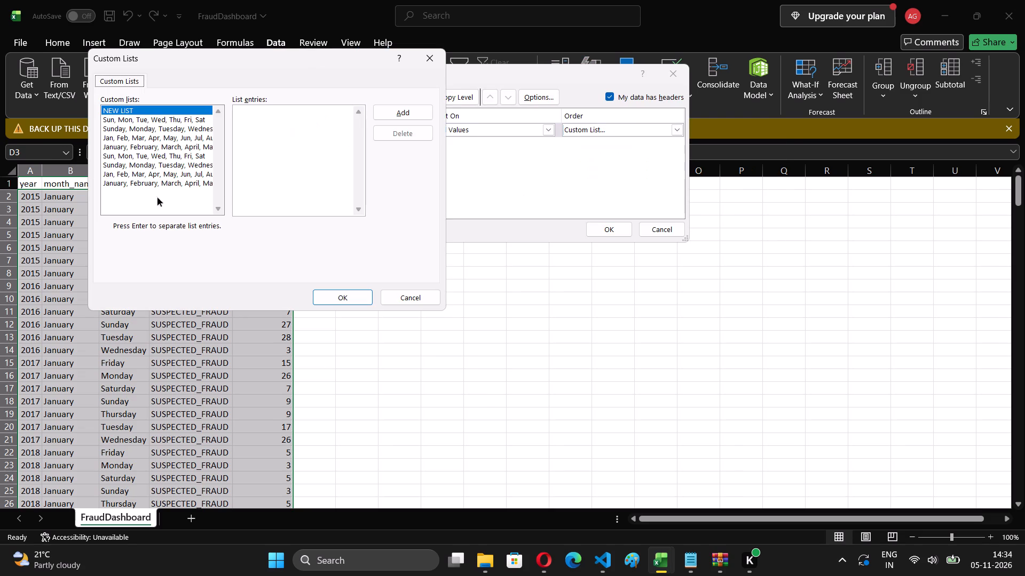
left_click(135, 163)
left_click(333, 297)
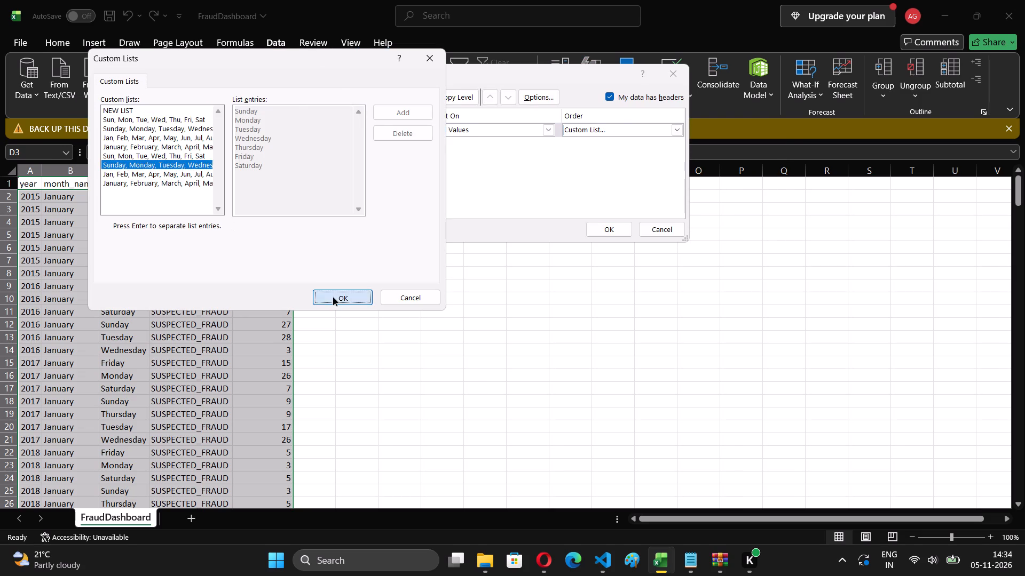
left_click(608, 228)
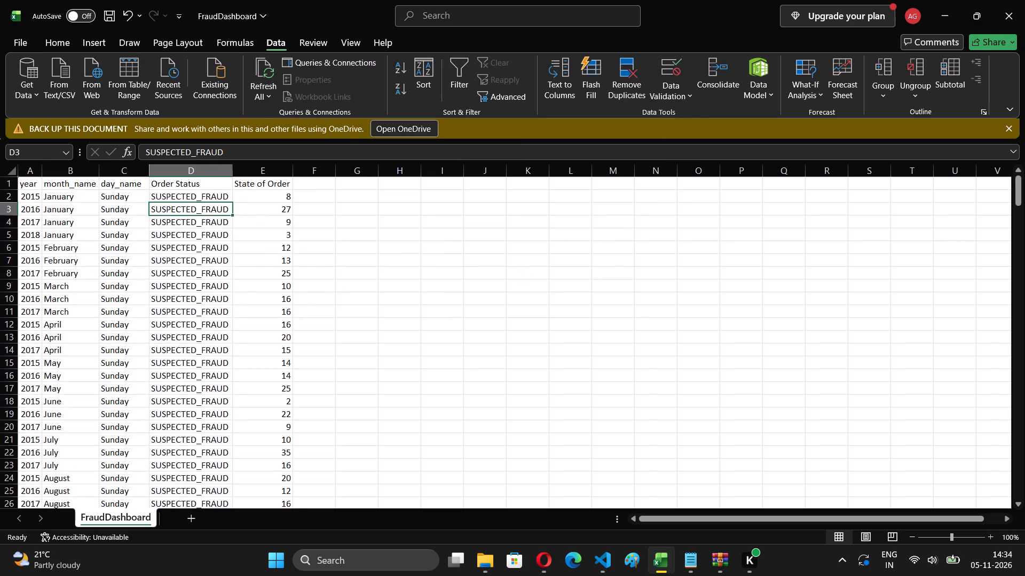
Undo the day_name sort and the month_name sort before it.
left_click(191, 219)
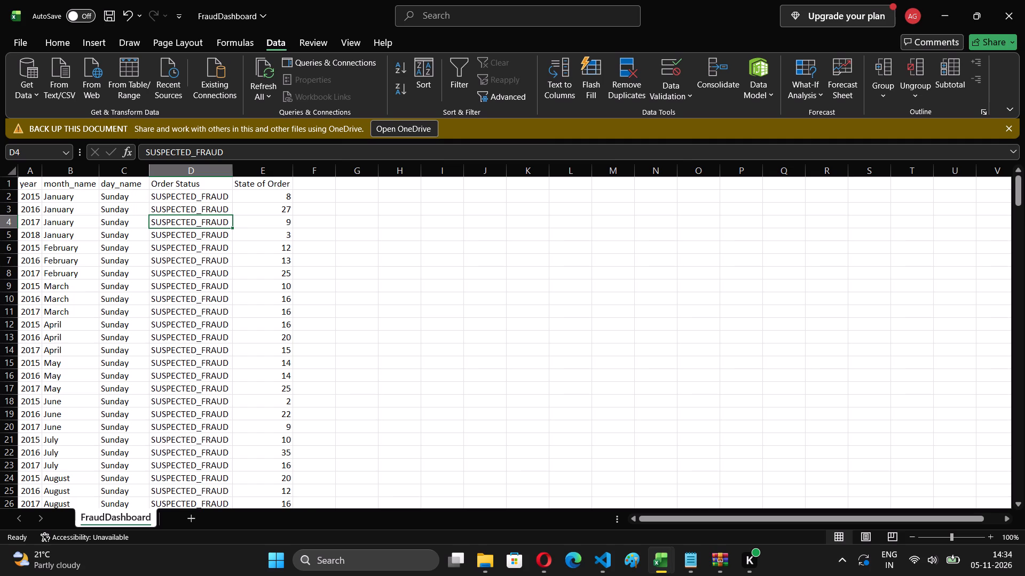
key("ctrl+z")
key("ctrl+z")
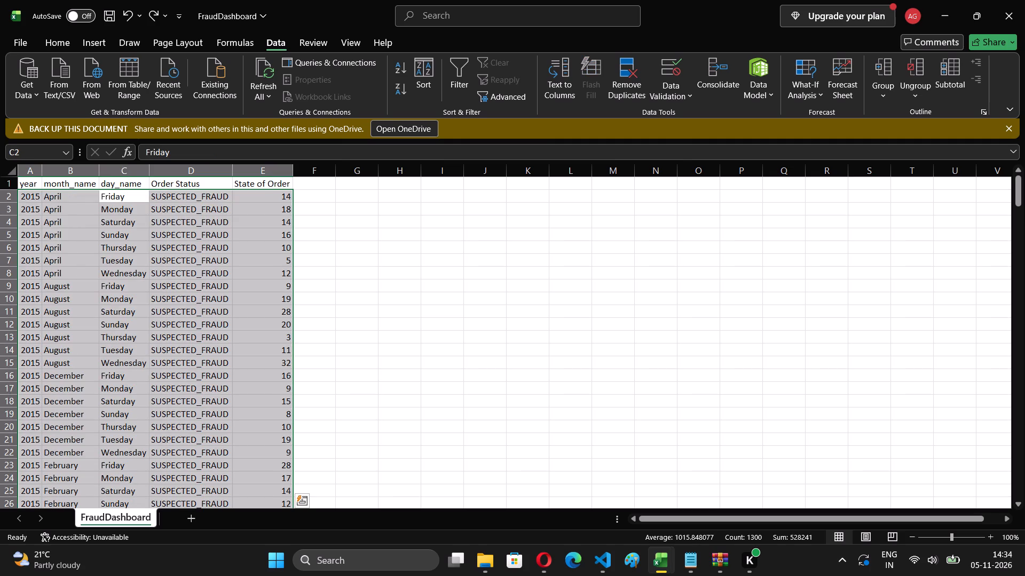
Sort the whole table by month_name alone on cell values, ordered by the full-name custom list January, February, March, April.
left_click(143, 215)
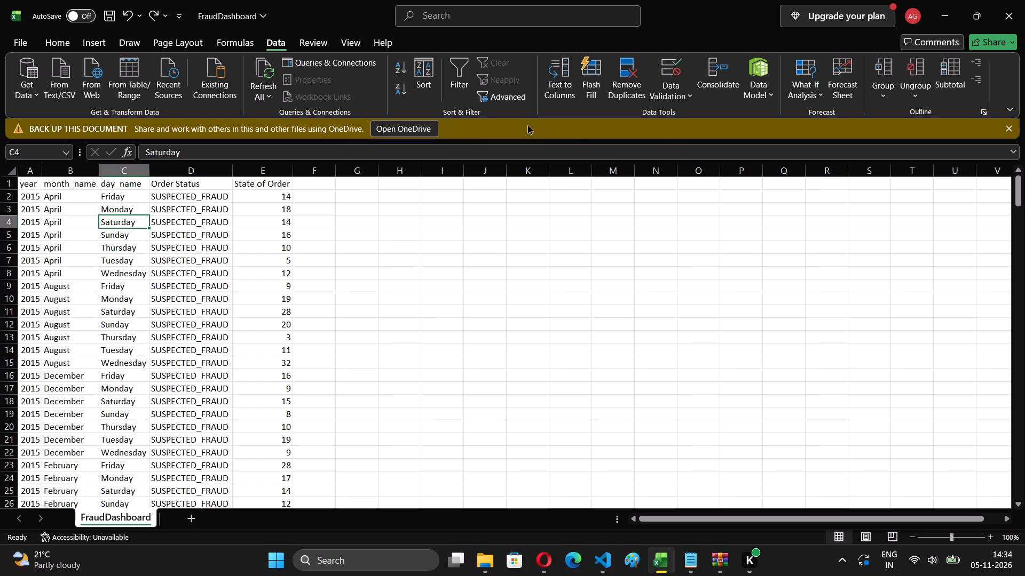
left_click(420, 81)
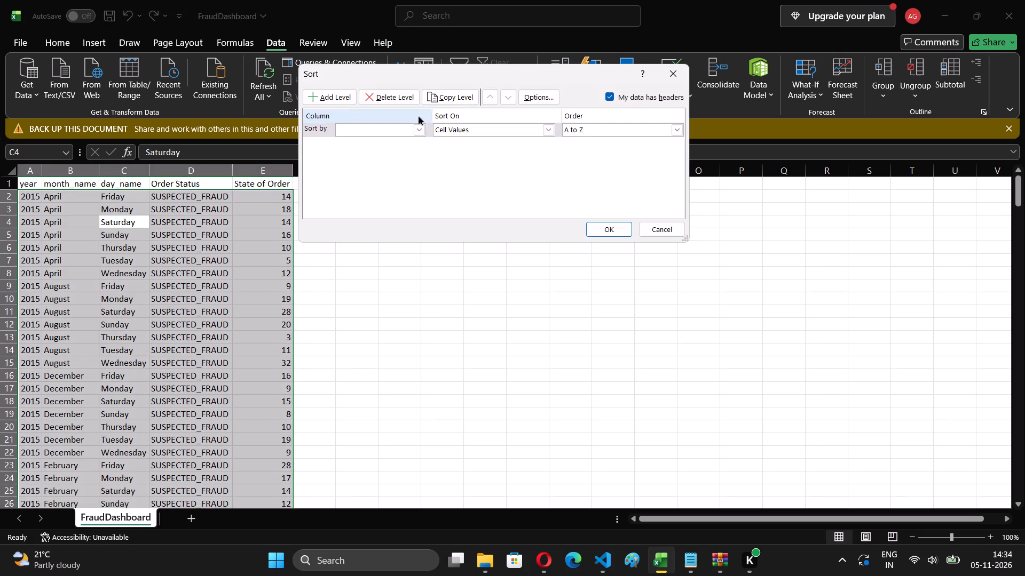
left_click(421, 133)
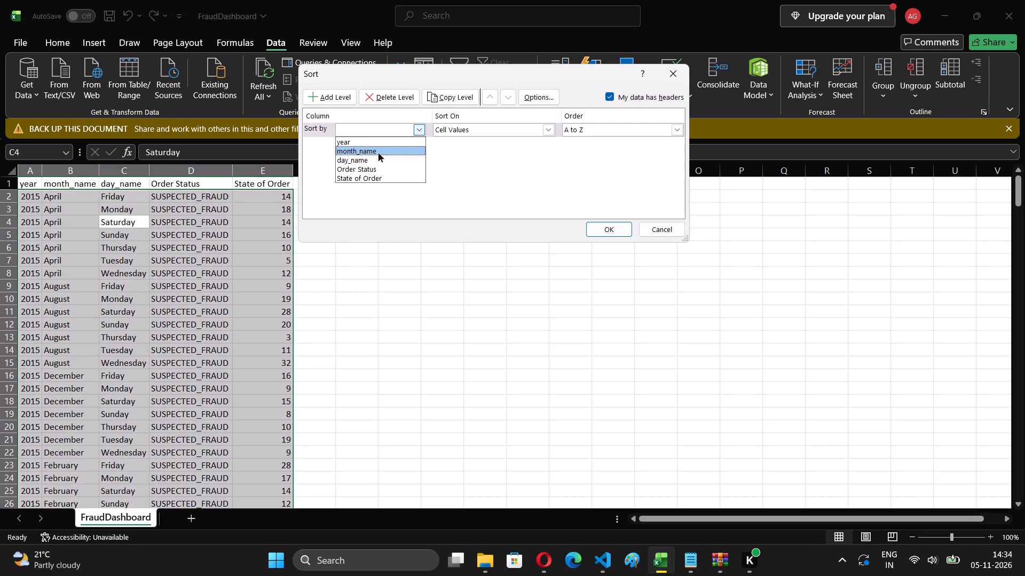
left_click(378, 152)
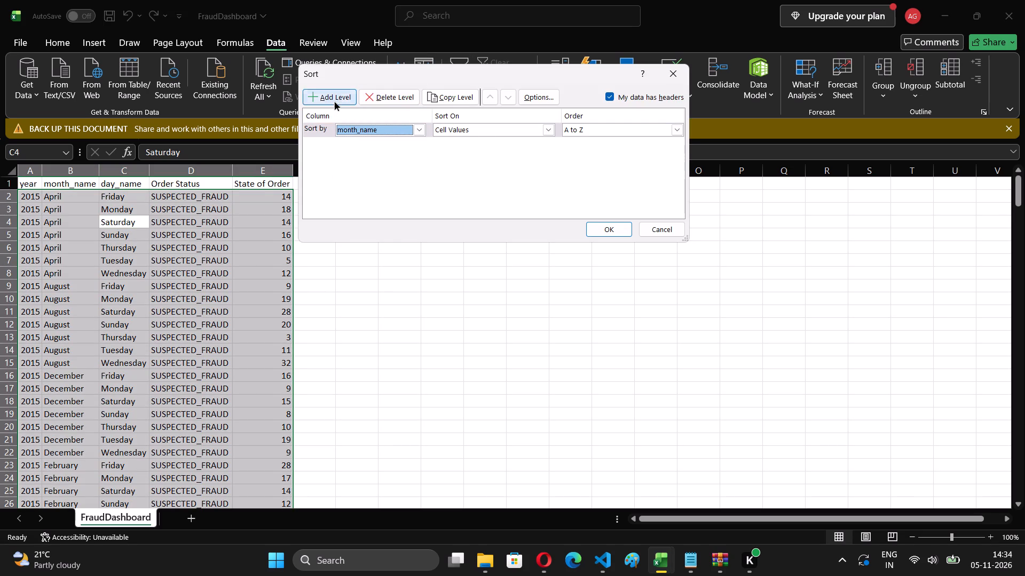
left_click(334, 101)
left_click(592, 132)
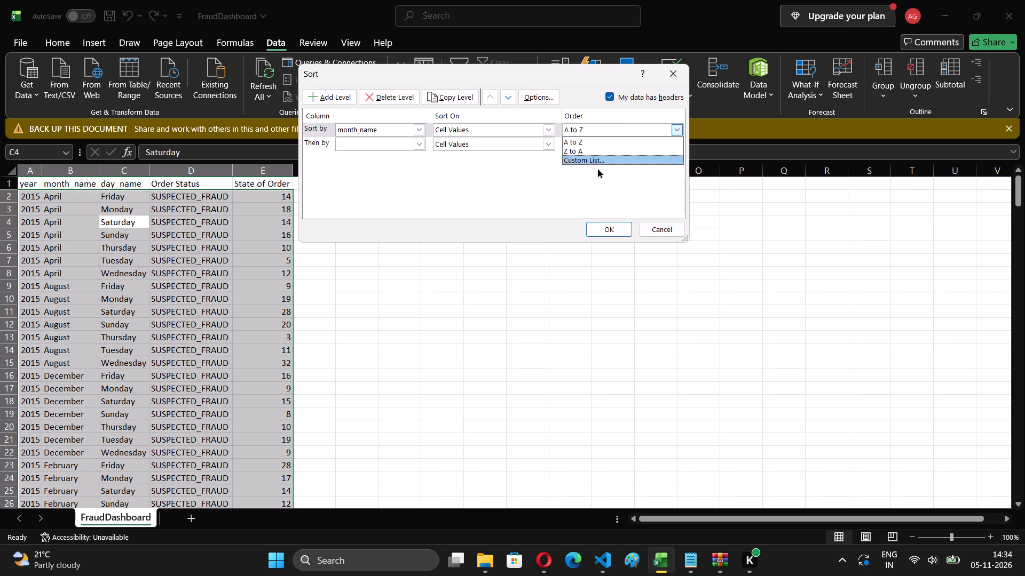
left_click(596, 163)
left_click(387, 147)
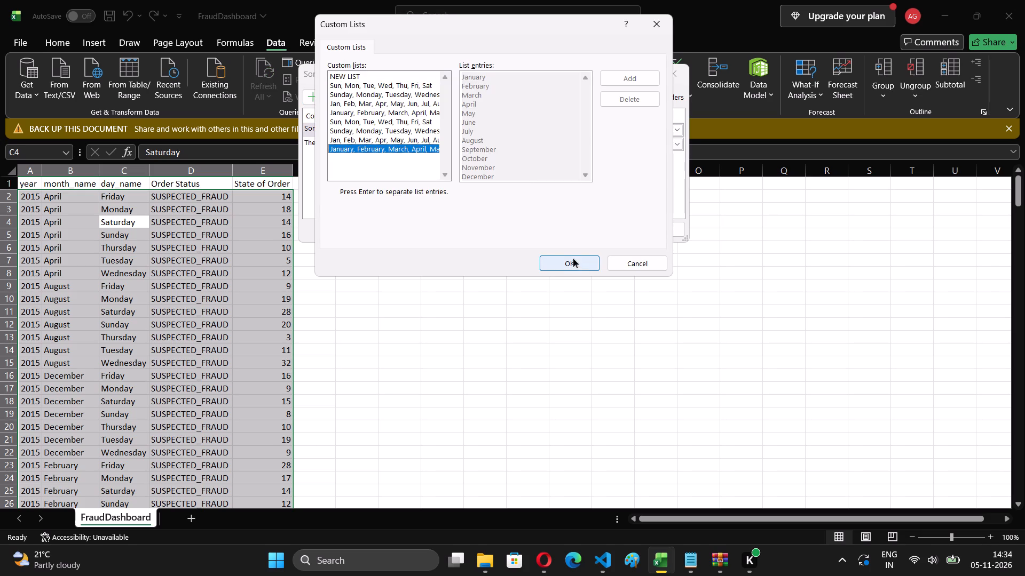
left_click(584, 263)
left_click(388, 143)
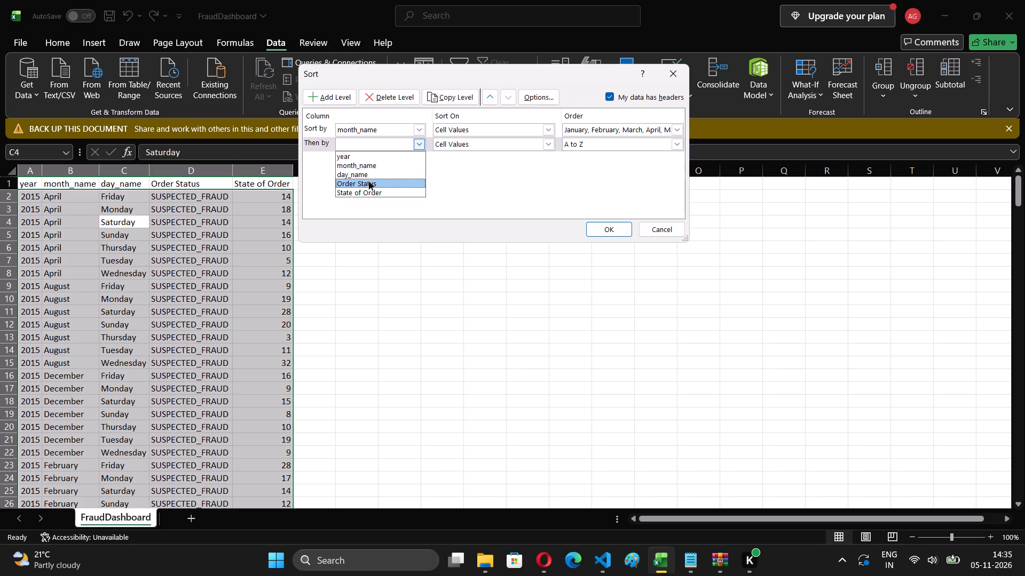
left_click_drag(365, 177, 385, 178)
left_click(385, 178)
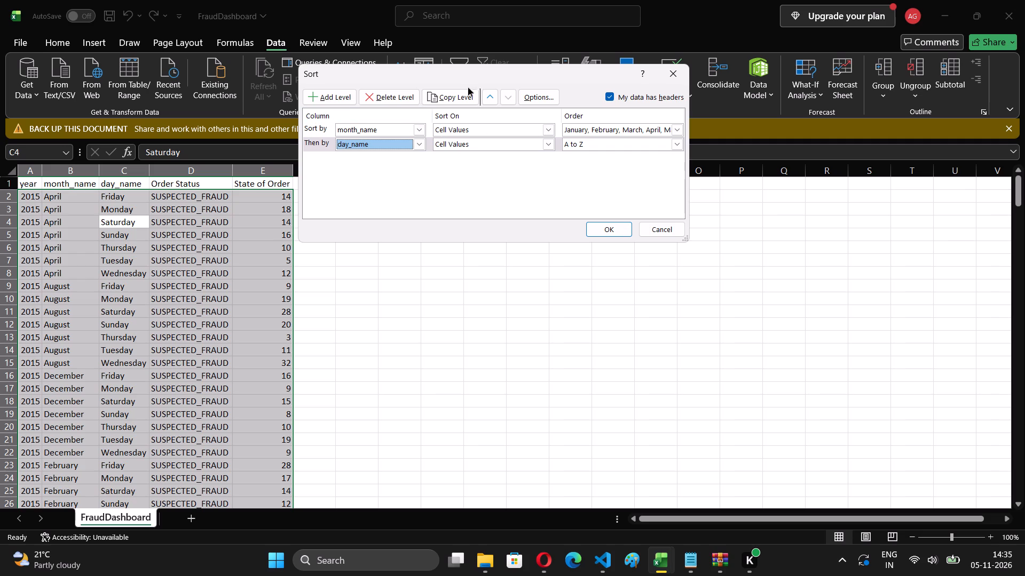
left_click(393, 97)
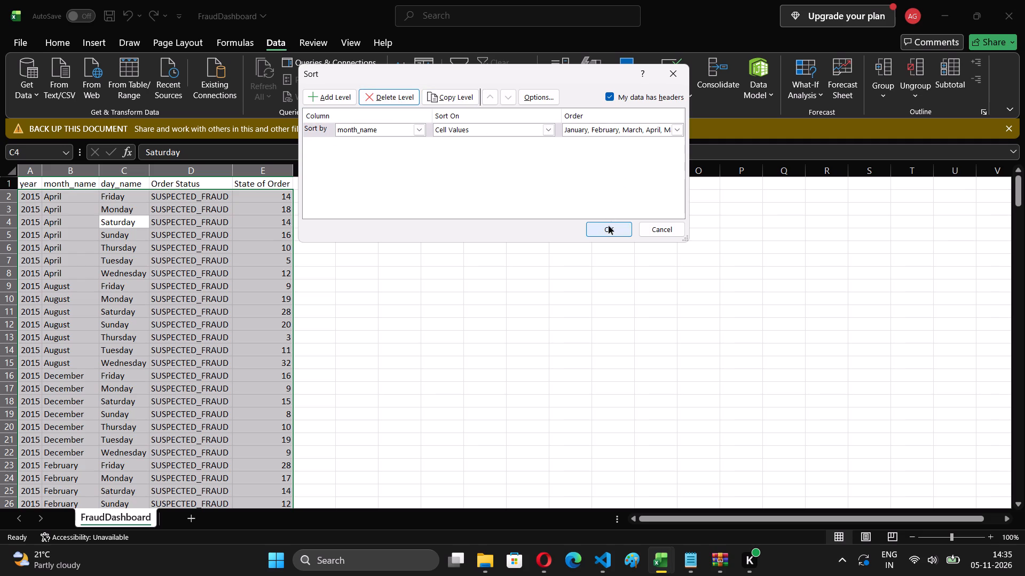
left_click(532, 99)
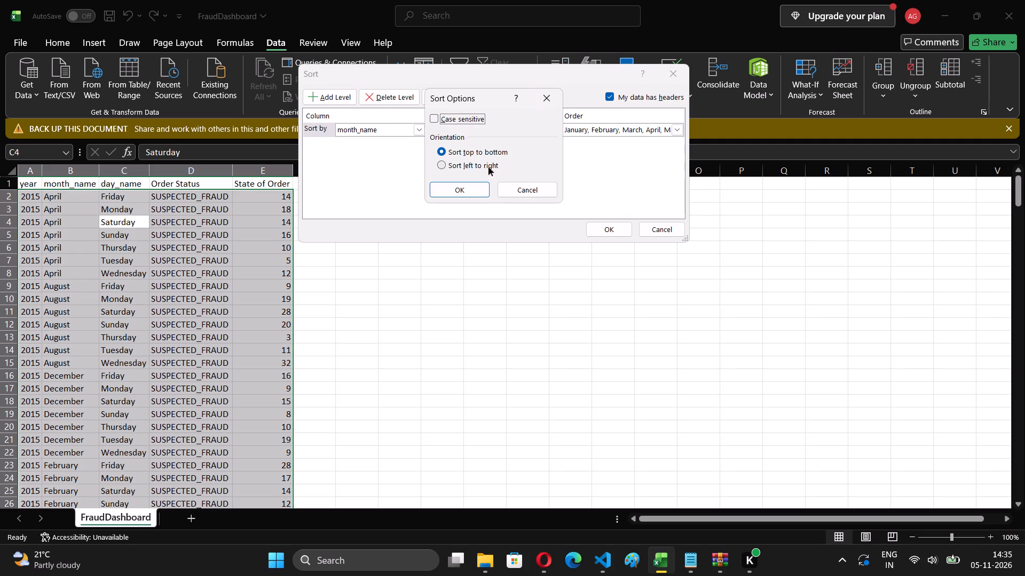
left_click(529, 189)
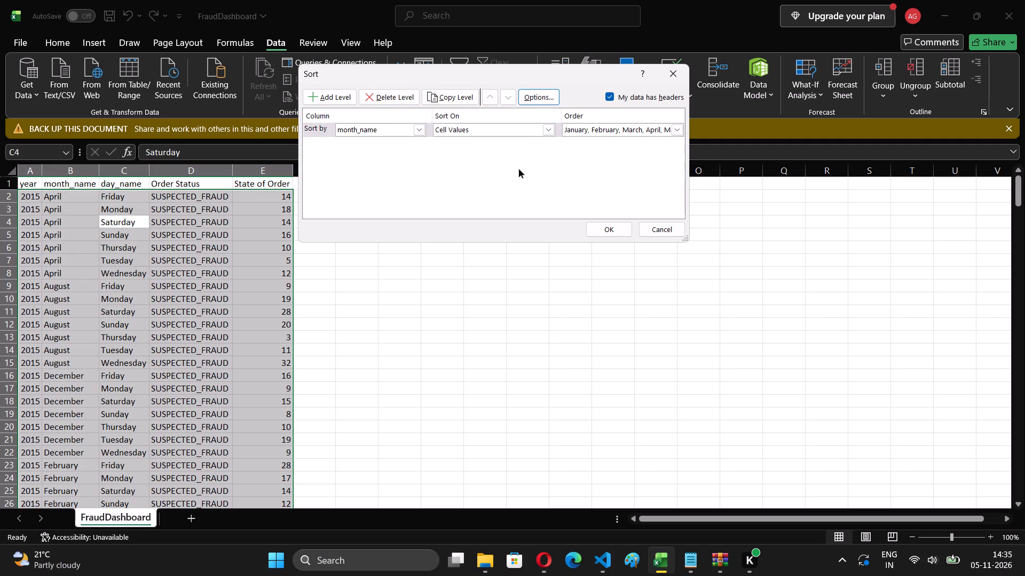
left_click(604, 229)
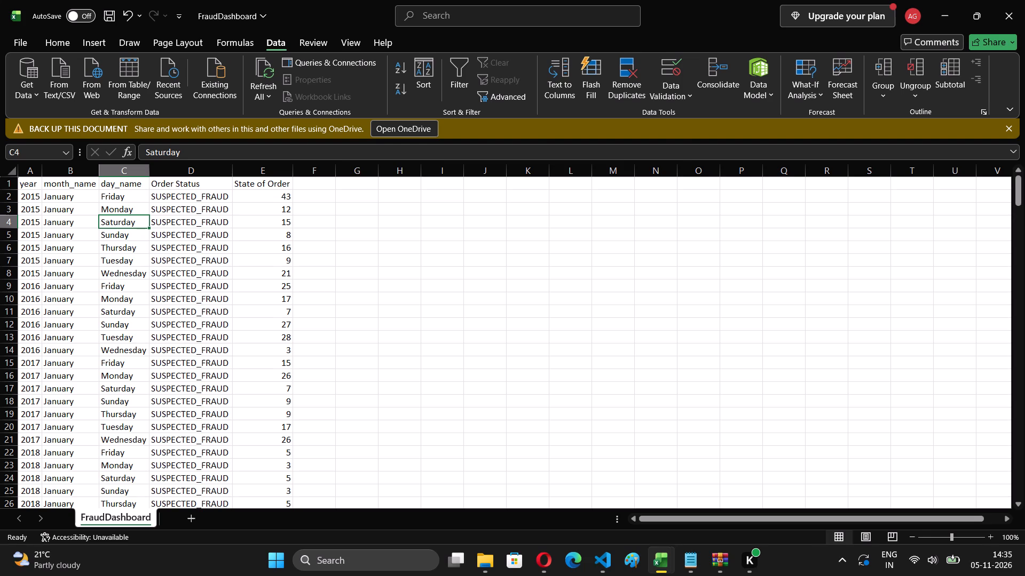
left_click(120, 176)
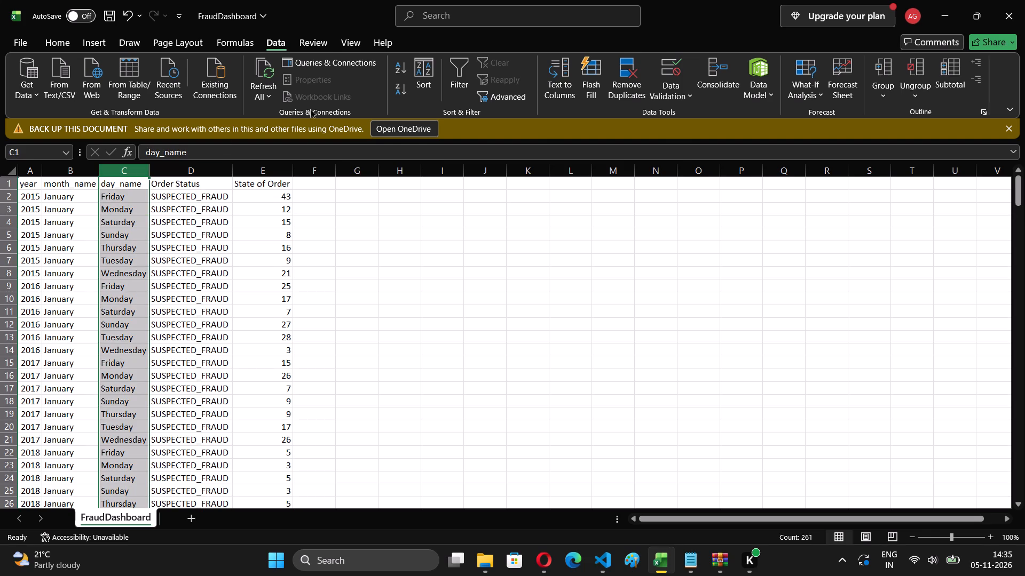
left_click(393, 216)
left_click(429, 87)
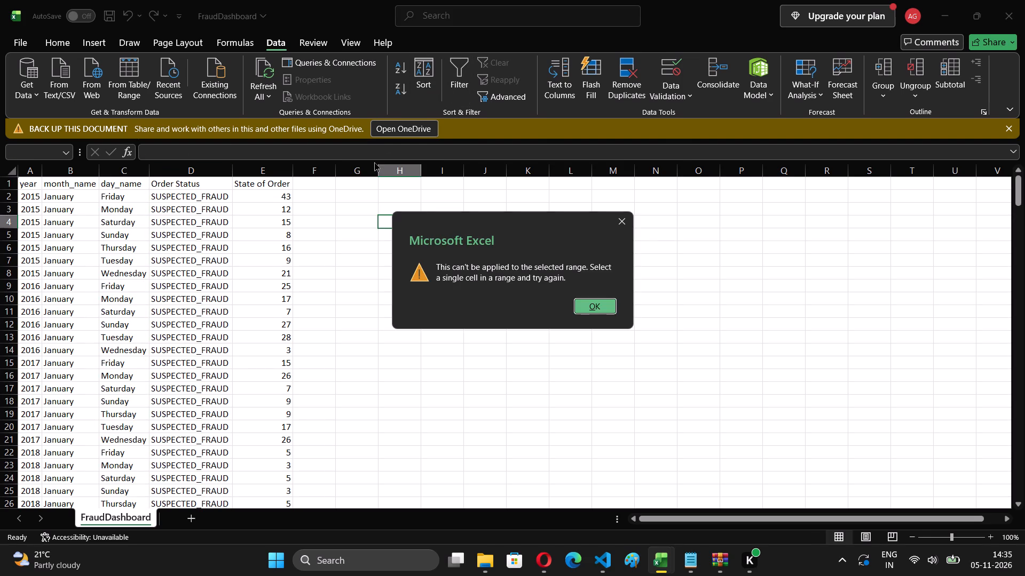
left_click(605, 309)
Add day_name as a second sort level below month_name, ordered by the custom list Sunday, Monday, Tuesday, Wednesday, and apply the sort.
left_click(198, 227)
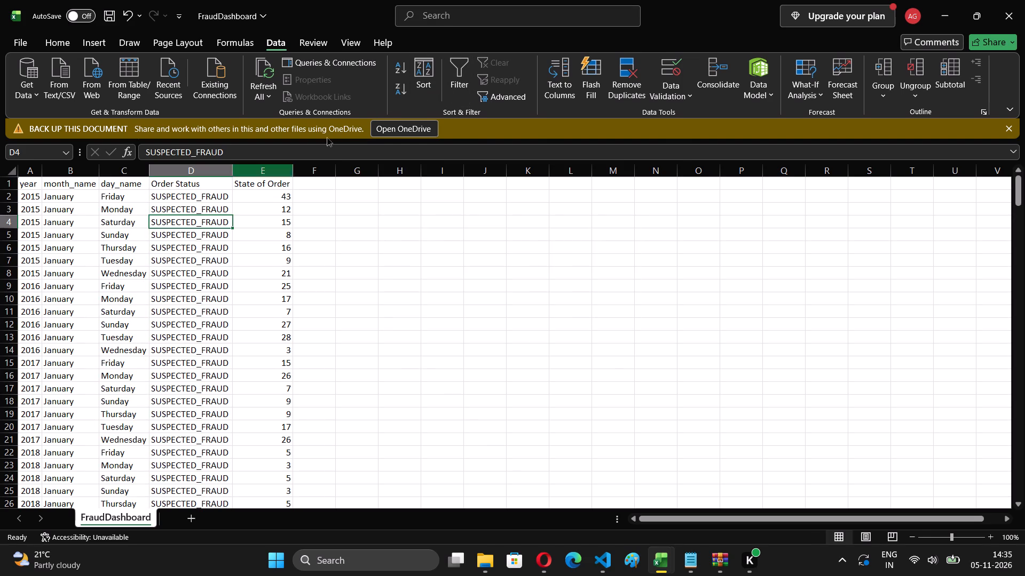
left_click(430, 79)
left_click_drag(388, 130, 324, 100)
left_click(324, 100)
left_click(377, 147)
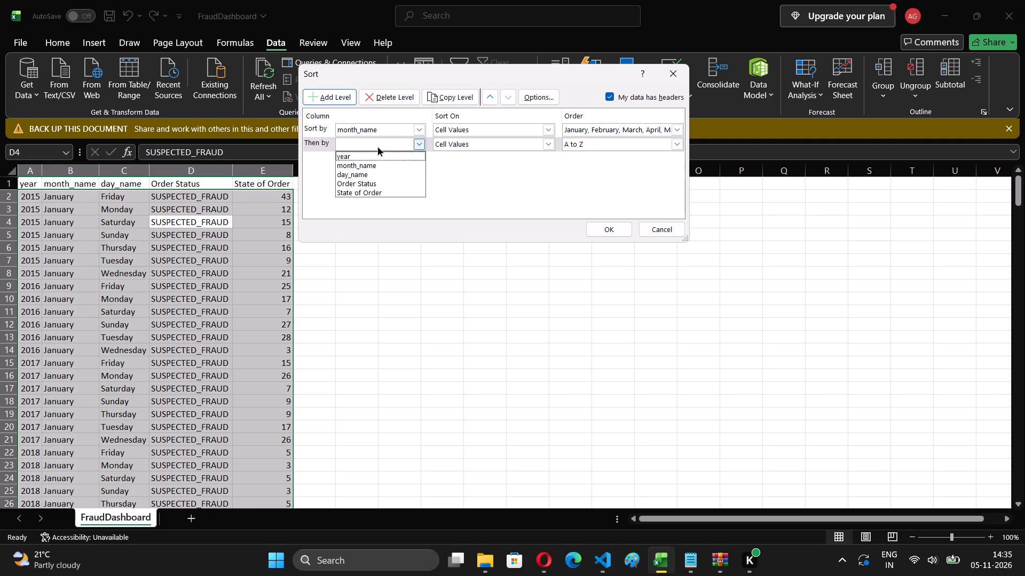
left_click(368, 175)
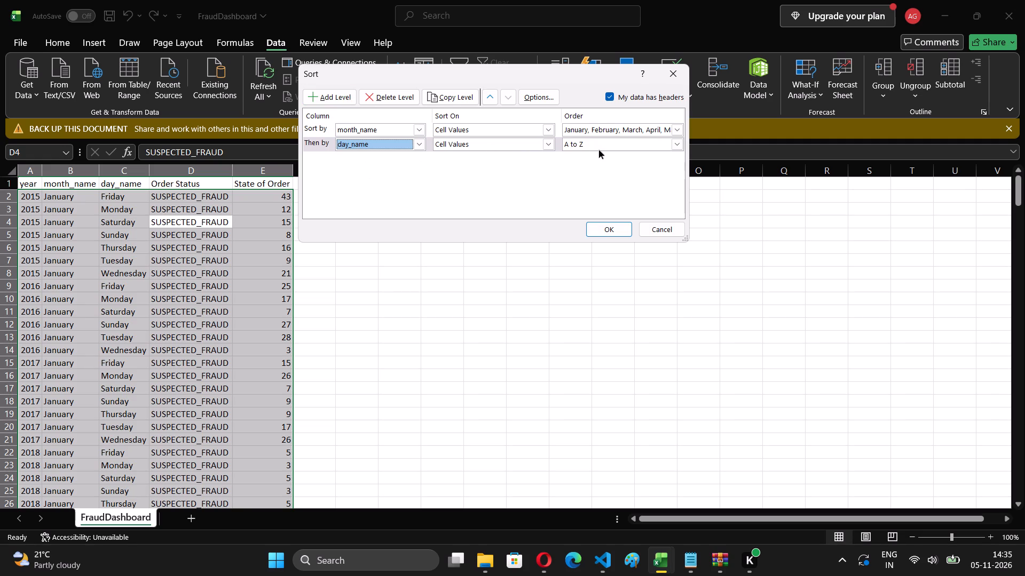
left_click(599, 149)
left_click(594, 171)
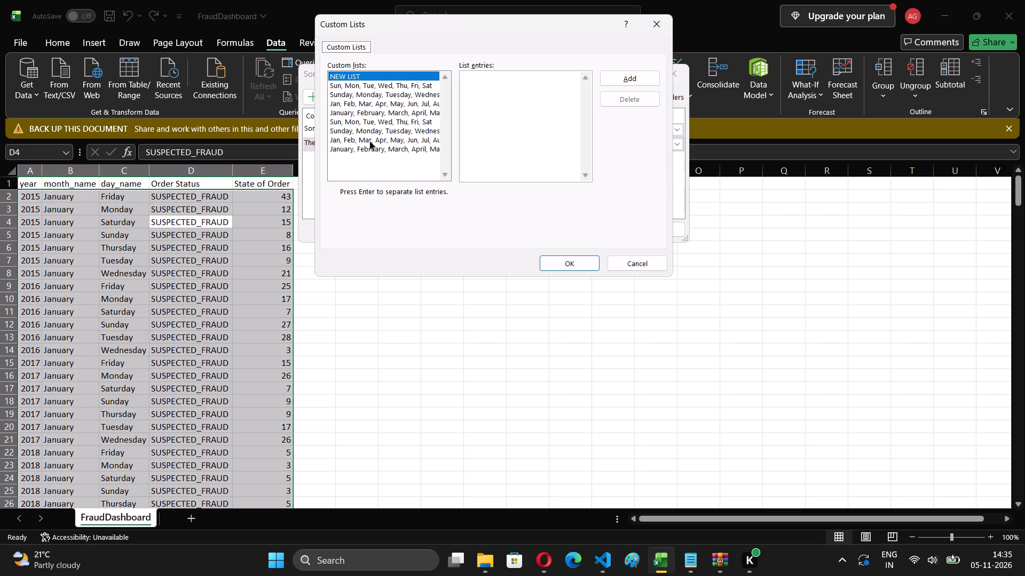
left_click(365, 131)
double_click(559, 252)
left_click(586, 270)
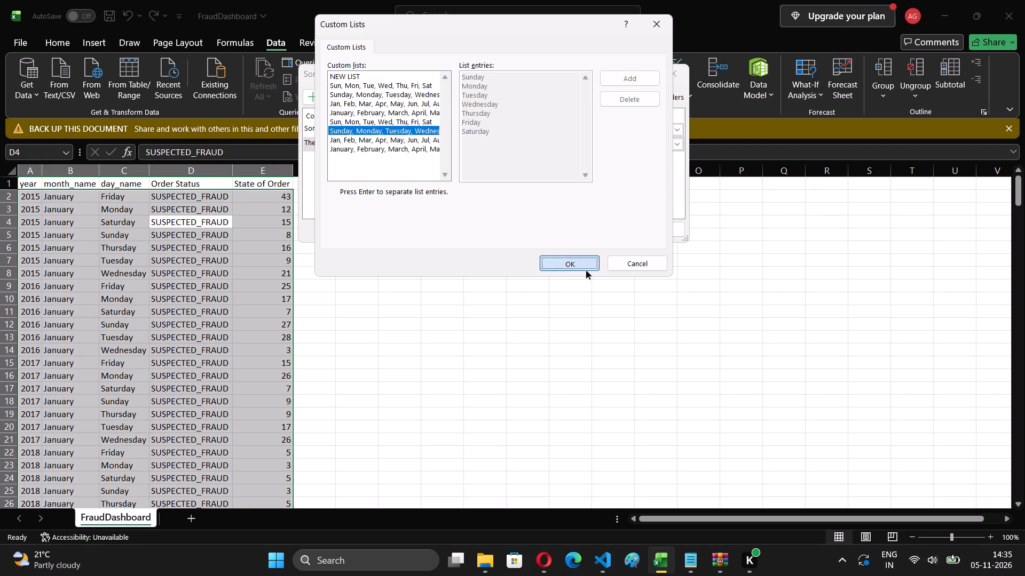
left_click(606, 227)
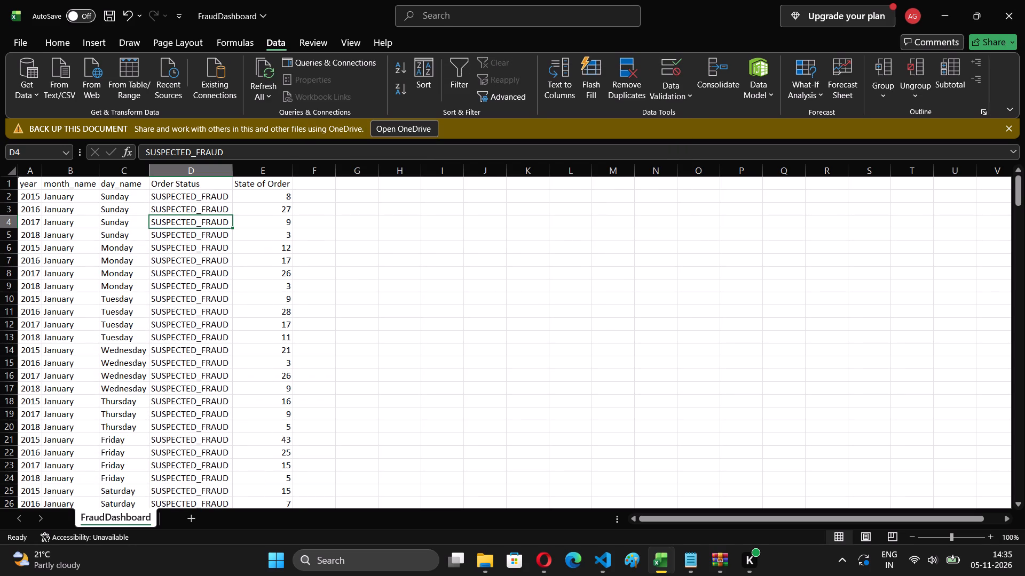
Save the sorted FraudDashboard file.
scroll(123, 244, "down", 9)
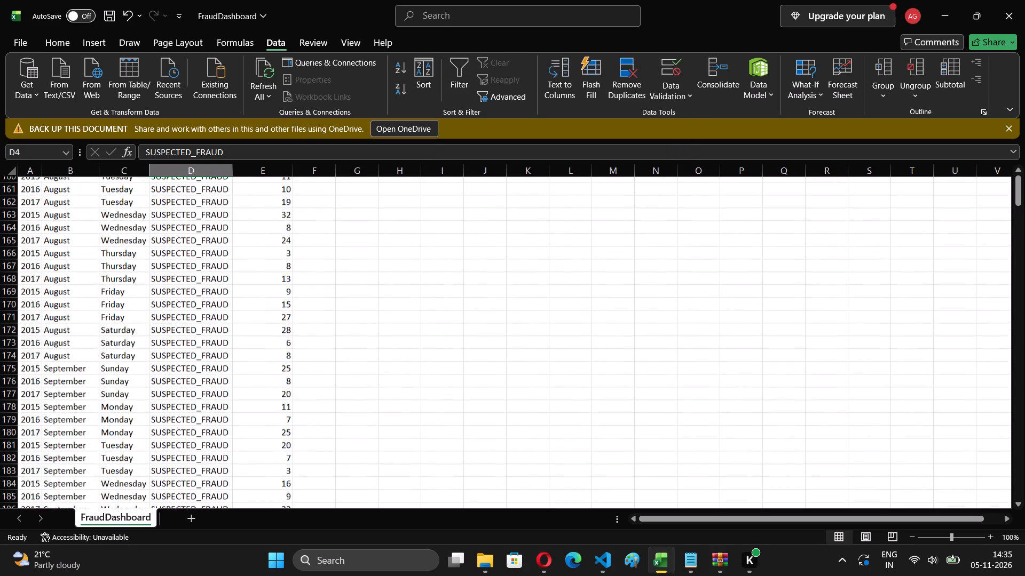
scroll(123, 244, "down", 2)
key("ctrl+s")
Examine the order of months and weekdays in the sorted rows, from the end of the table back up.
scroll(285, 403, "down", 8)
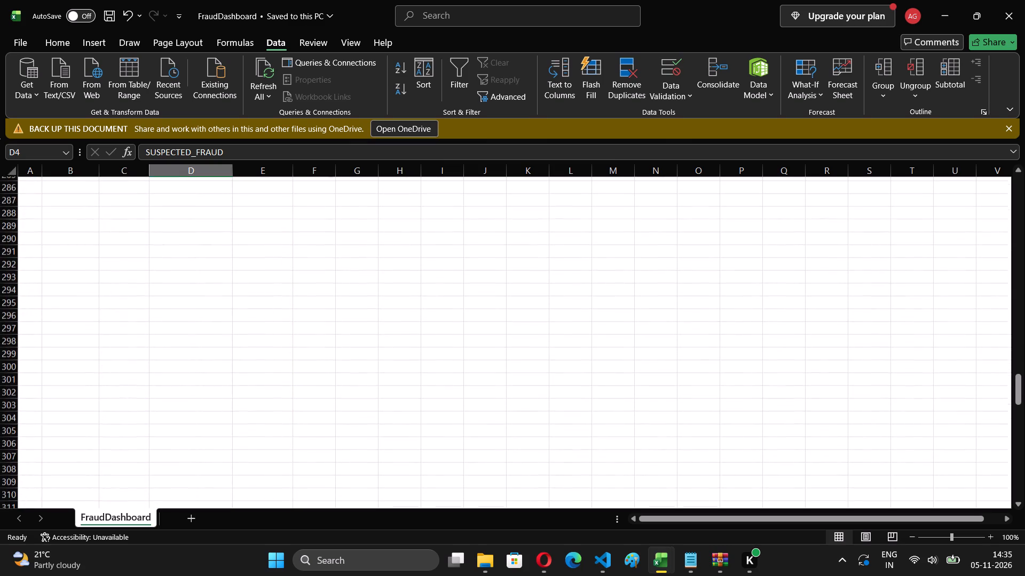
scroll(285, 403, "down", 2)
scroll(285, 403, "up", 6)
scroll(285, 403, "down", 3)
scroll(285, 403, "up", 1)
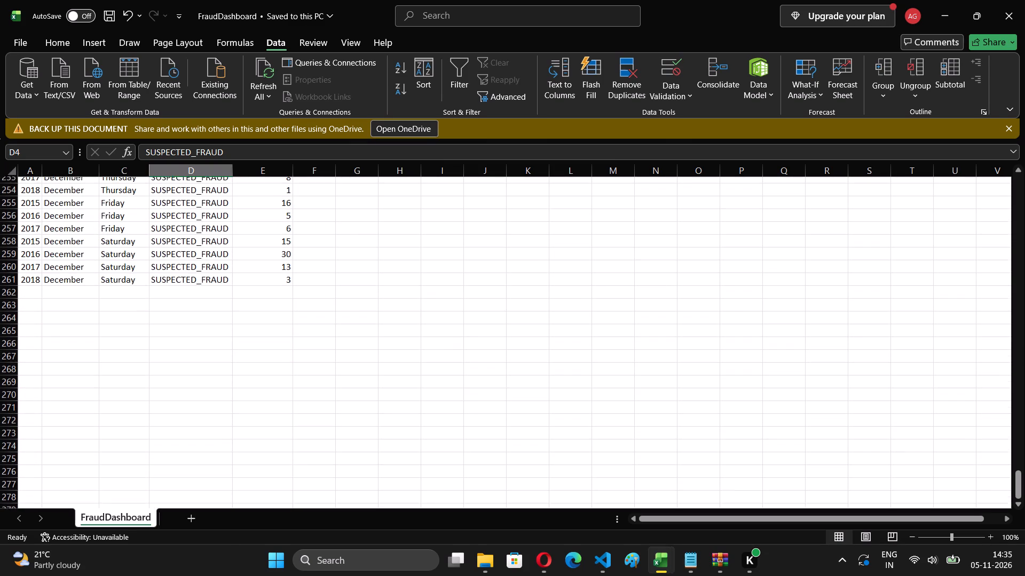
scroll(285, 403, "up", 1)
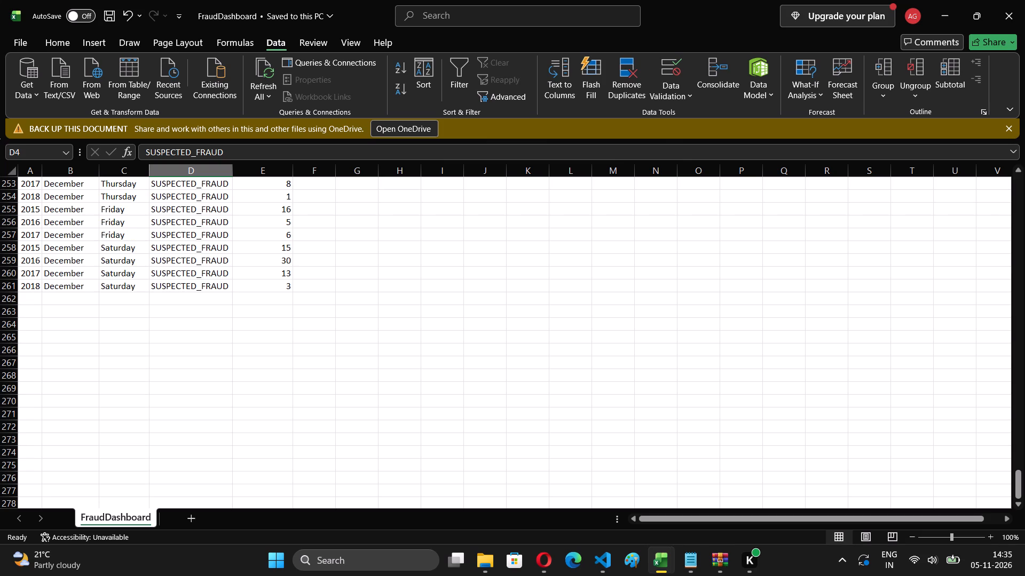
scroll(285, 403, "up", 2)
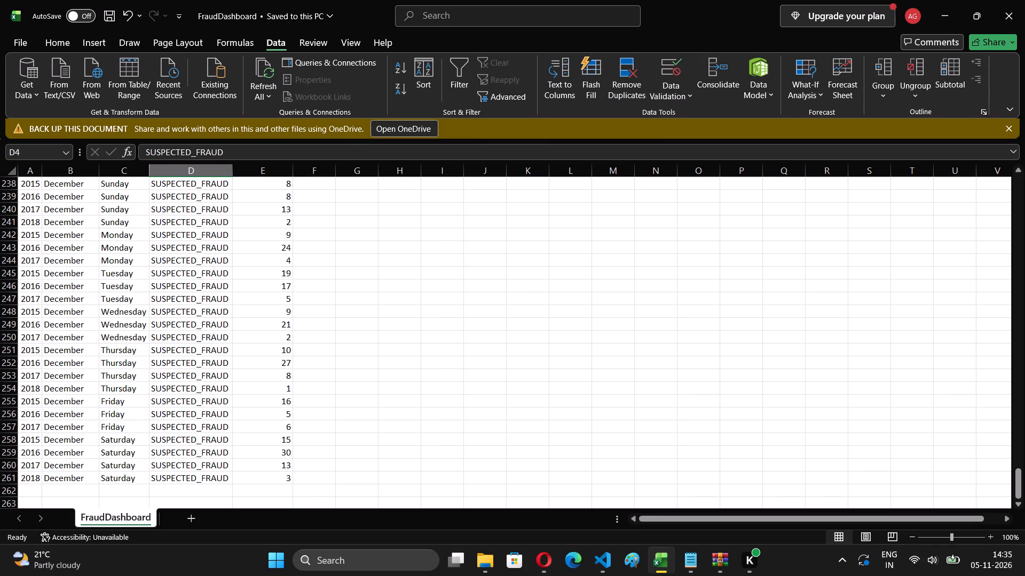
scroll(142, 414, "up", 5)
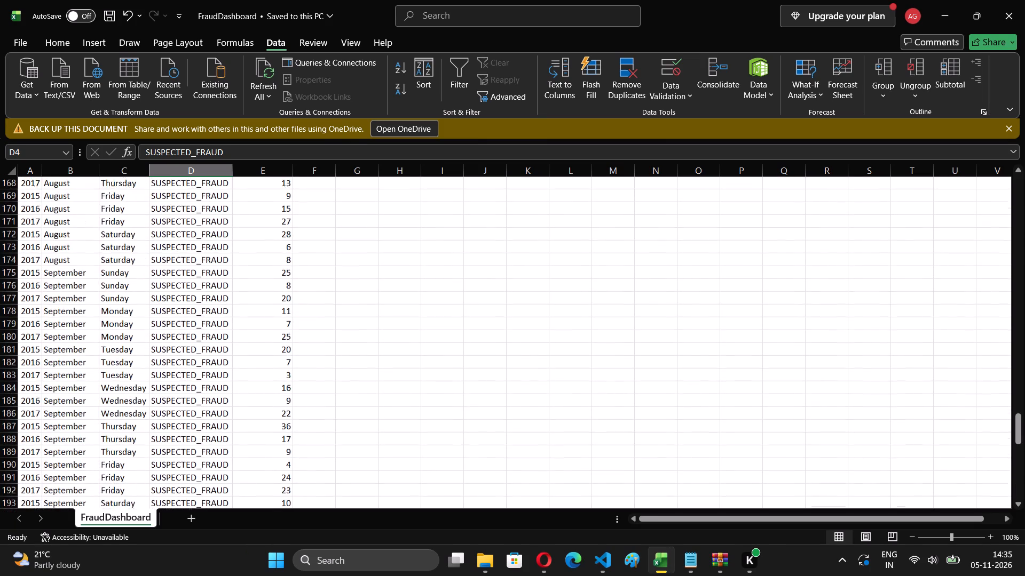
scroll(142, 414, "up", 6)
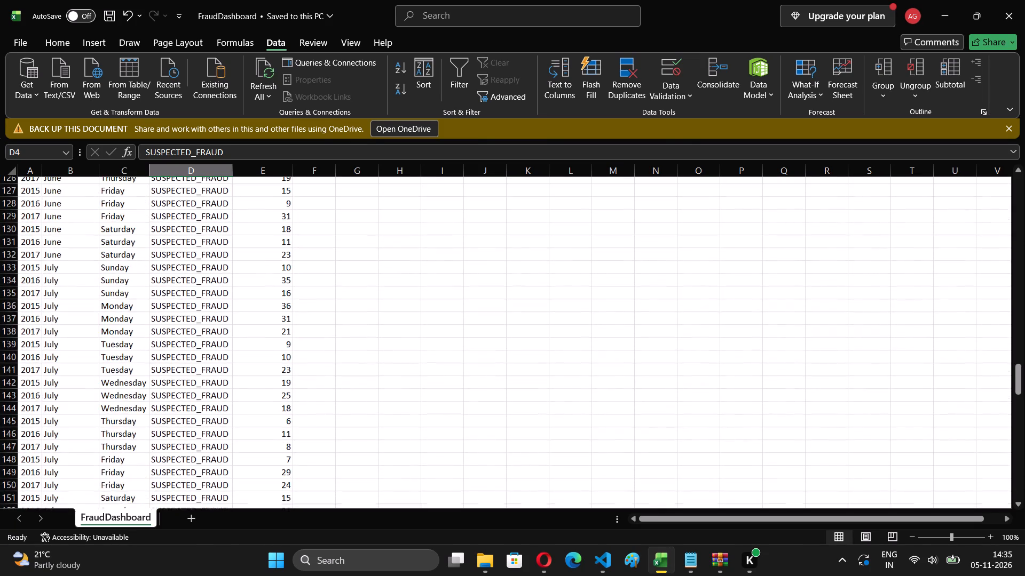
Add a new empty sort level to the table's sort and move it above month_name.
scroll(142, 414, "up", 6)
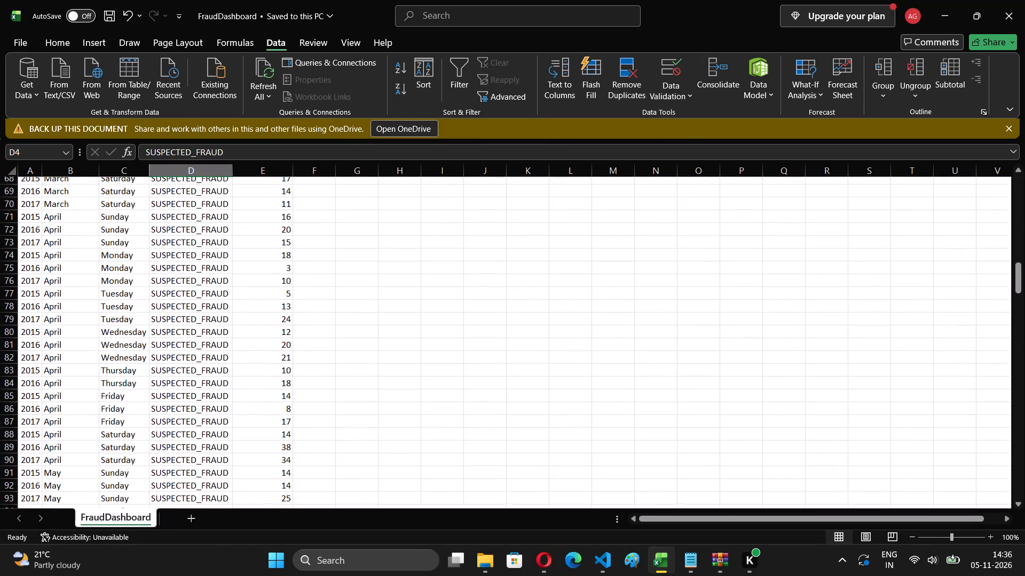
scroll(142, 414, "up", 2)
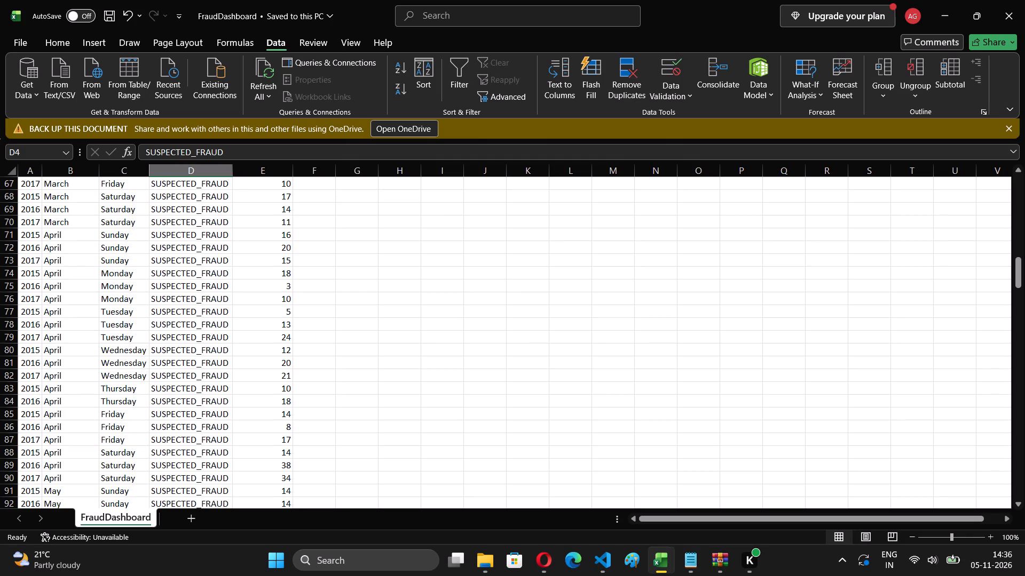
scroll(145, 419, "up", 1)
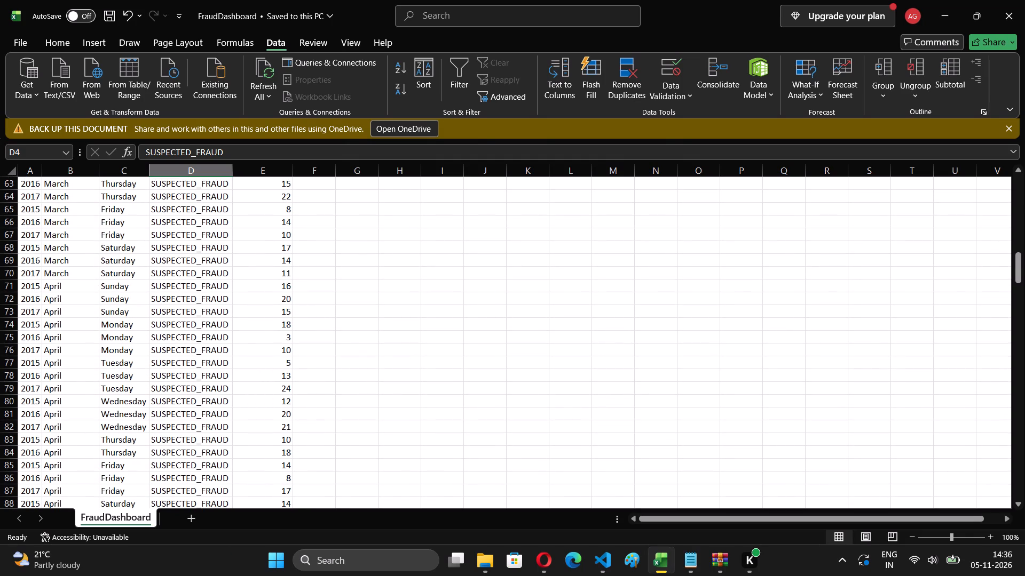
left_click(425, 78)
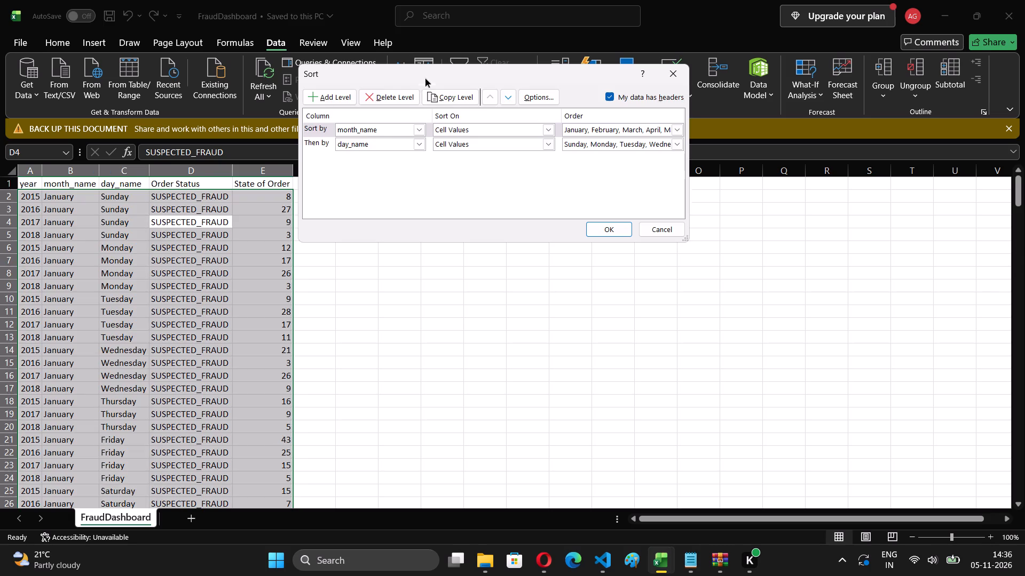
left_click(337, 100)
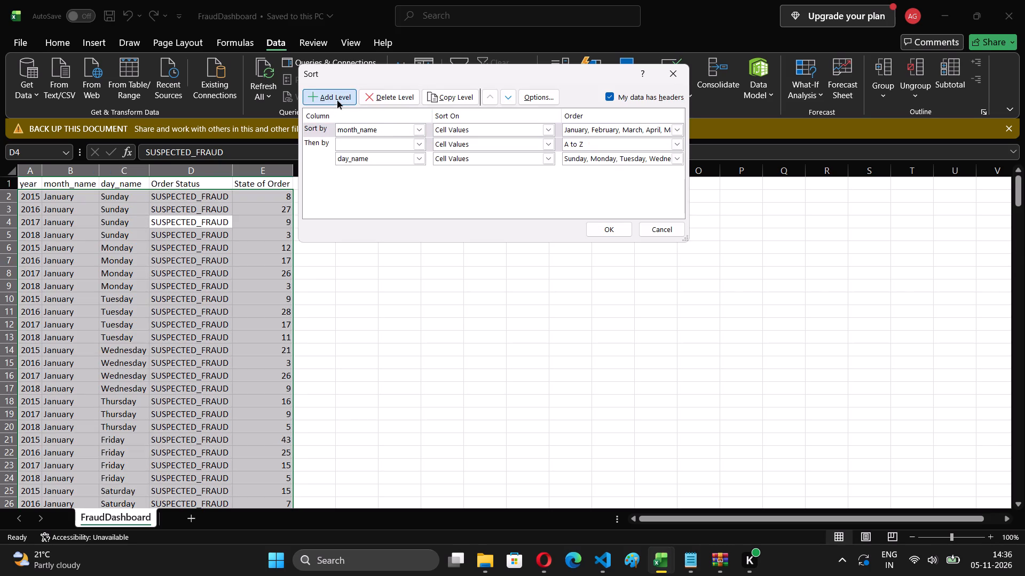
left_click_drag(321, 157, 322, 136)
left_click(322, 141)
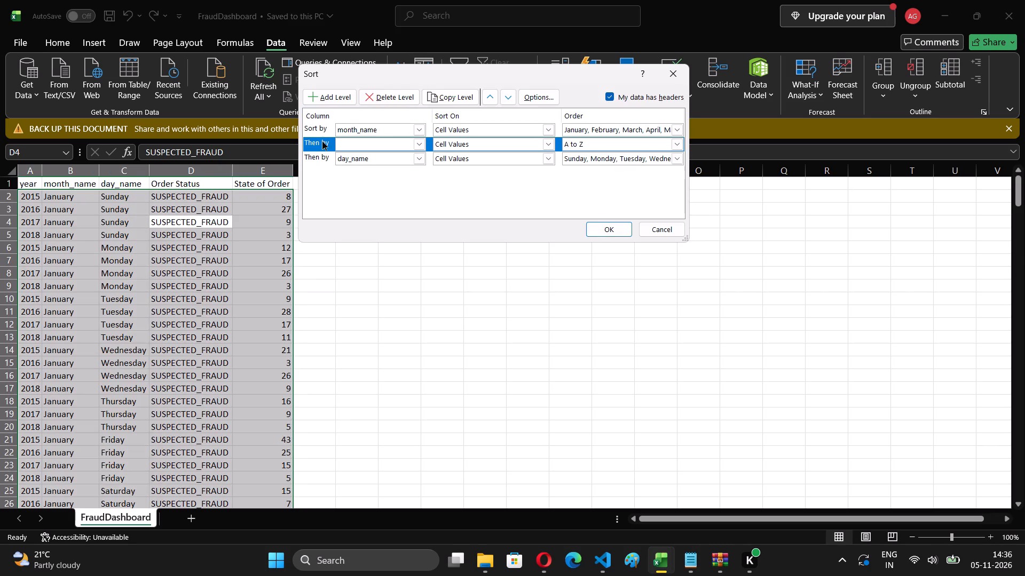
key("Up")
key("Down")
key("shift+Up")
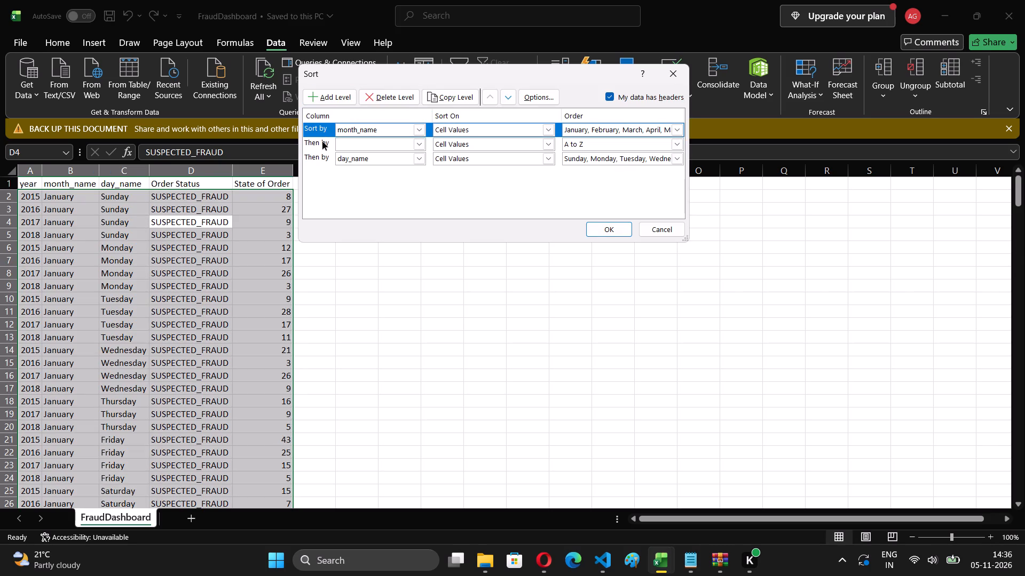
key("Down")
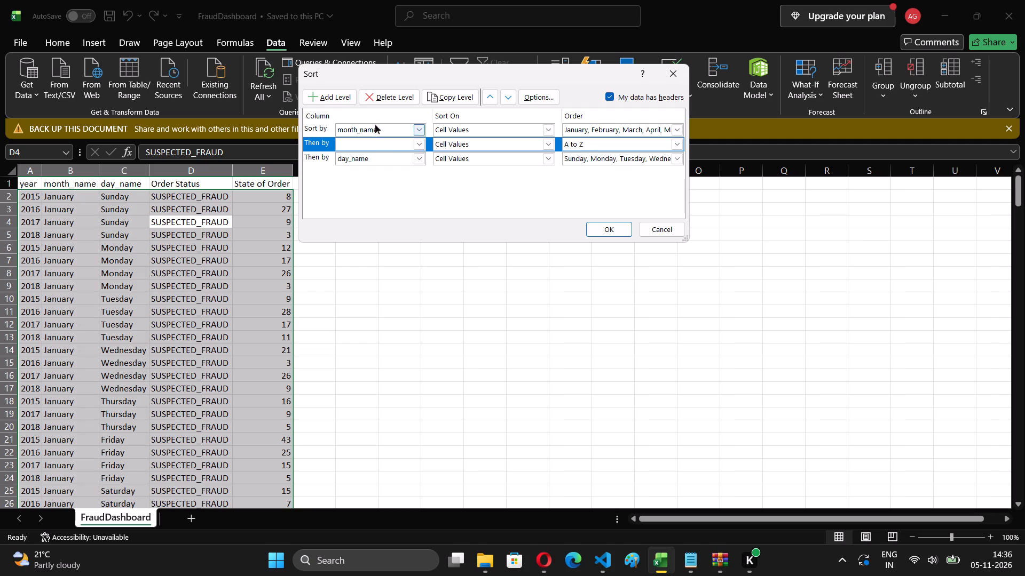
left_click(491, 102)
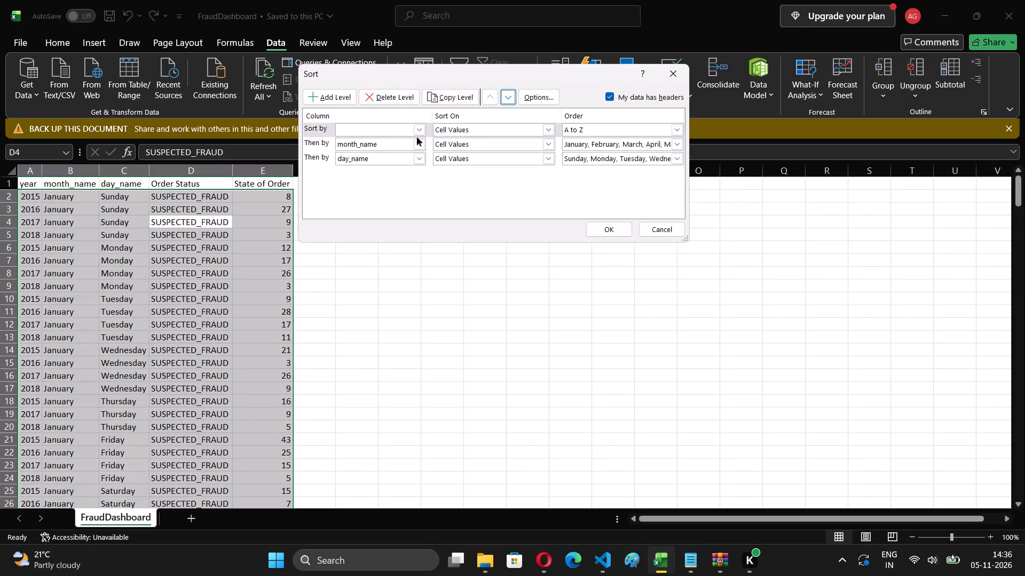
Set the first sort level to year on cell values, smallest to largest, and apply the sort.
left_click(420, 131)
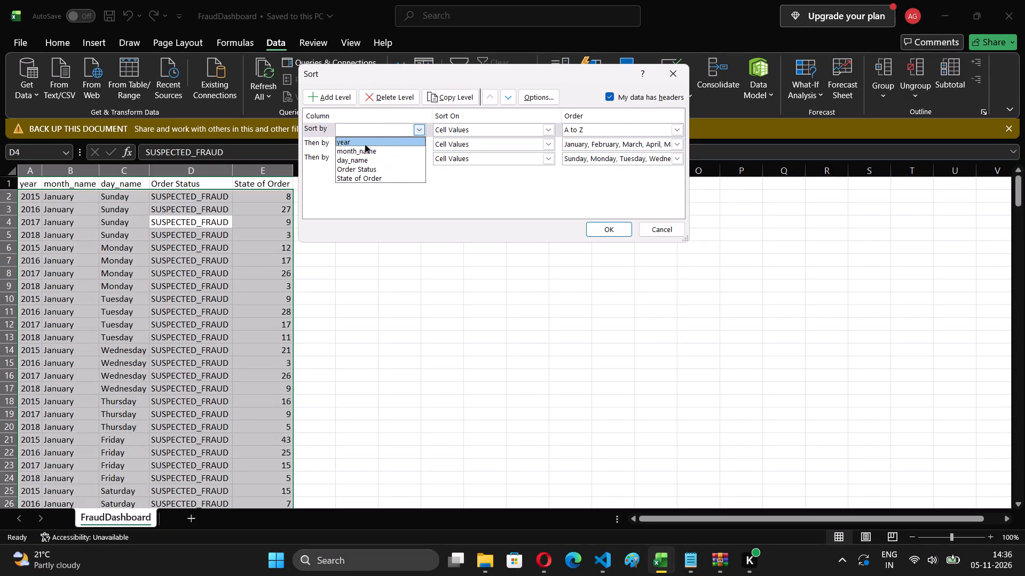
left_click(364, 142)
left_click(495, 125)
left_click(631, 127)
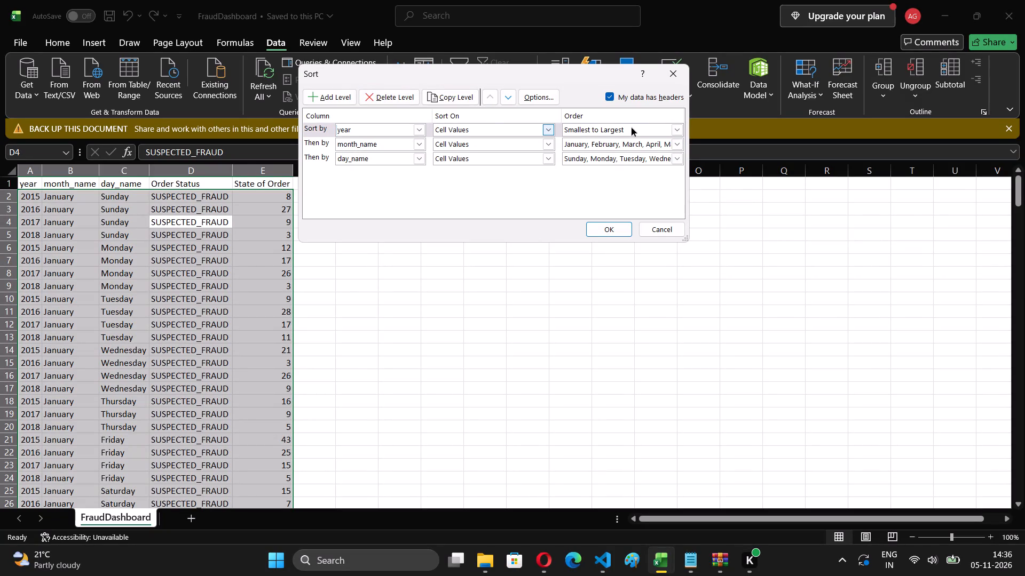
left_click(631, 127)
left_click(581, 175)
left_click(608, 224)
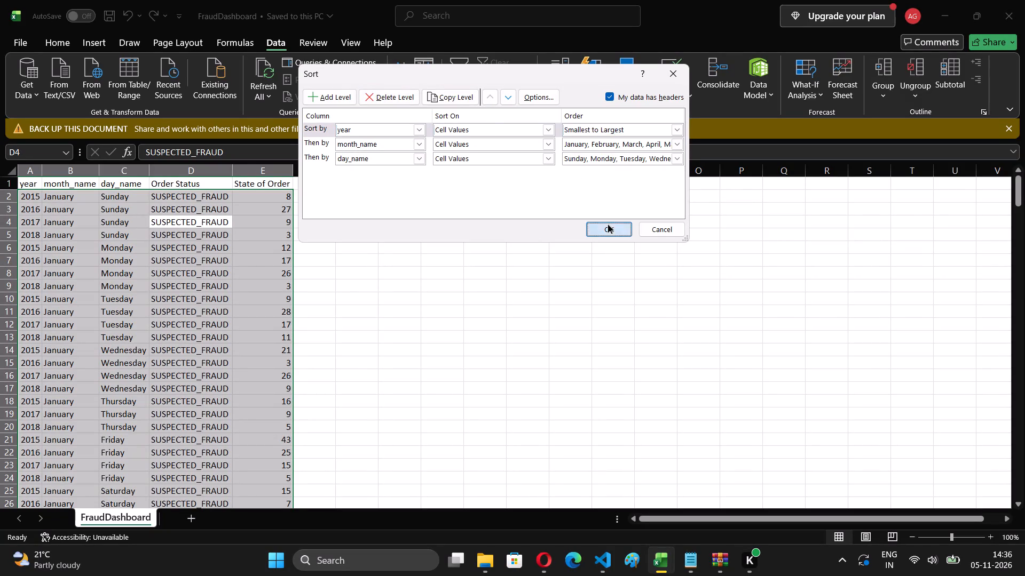
Examine the year, month and weekday order of the sorted rows and check them against the suspected-fraud output in the sup_cha.ipynb notebook.
scroll(199, 219, "up", 1)
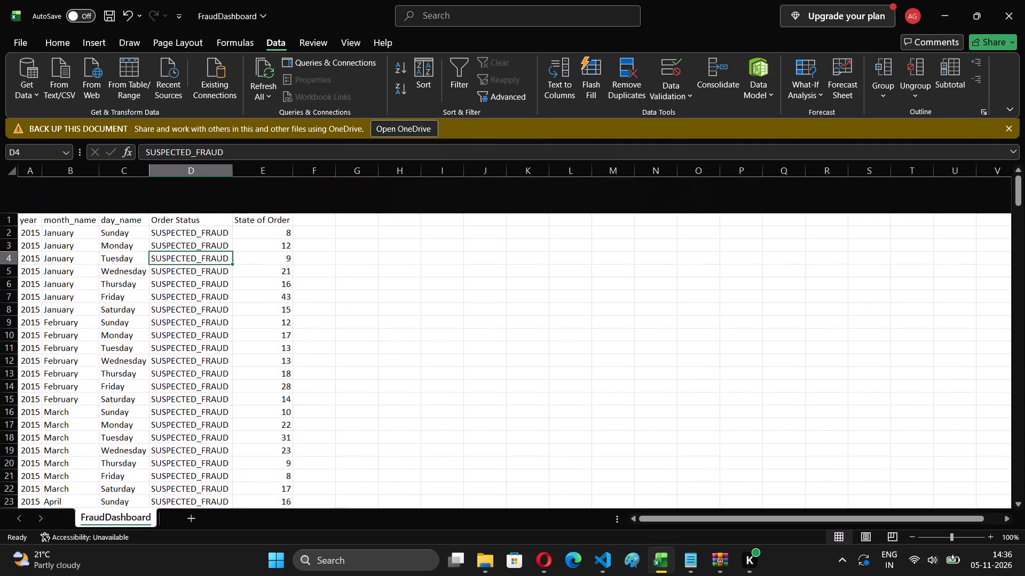
scroll(199, 219, "down", 2)
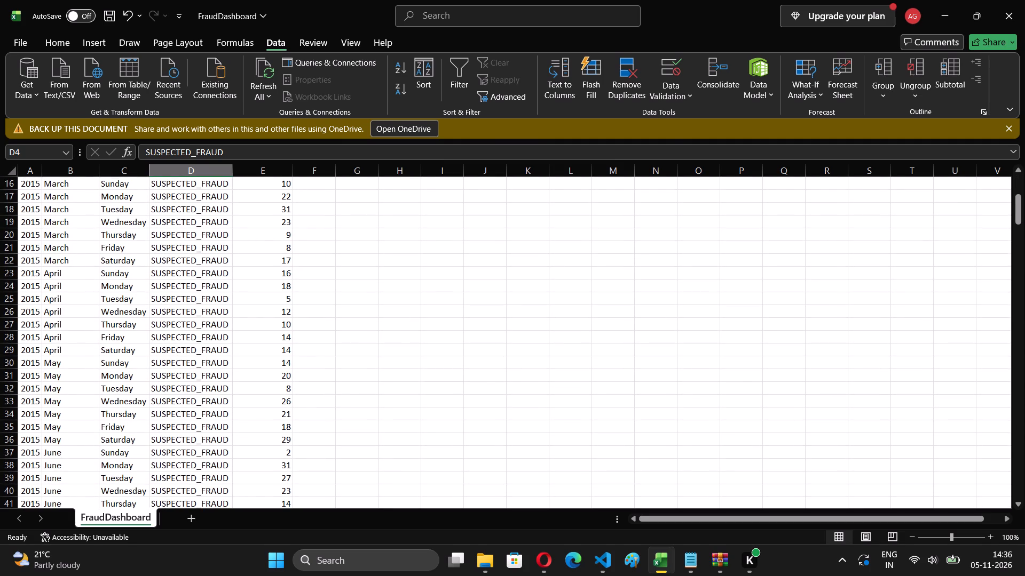
left_click(31, 277)
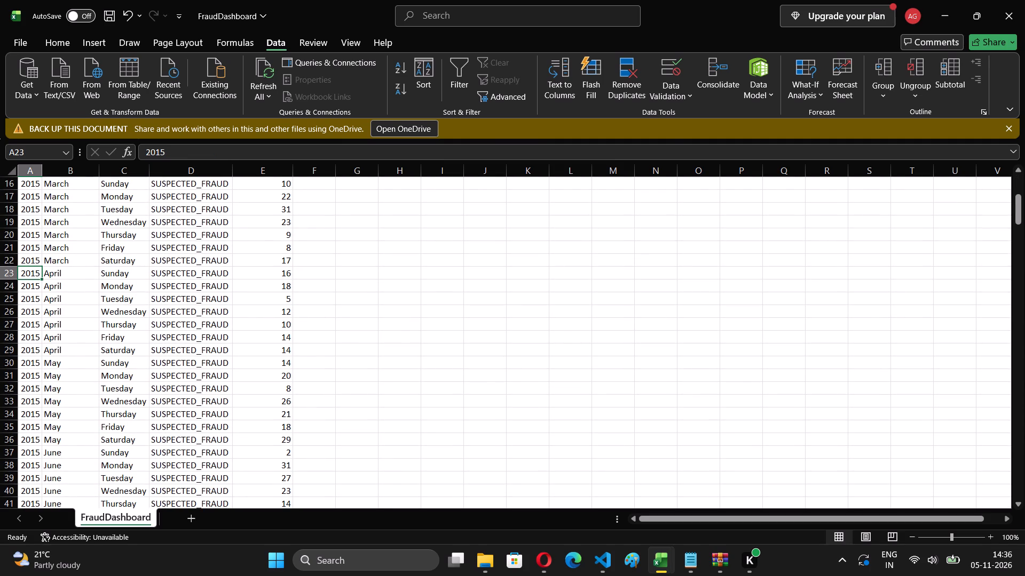
key("alt+Tab")
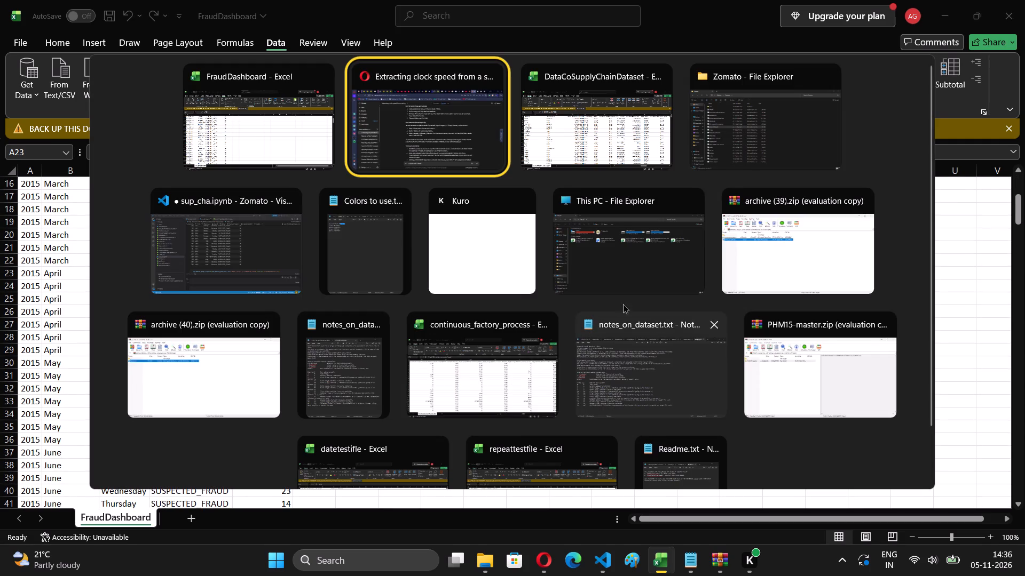
left_click(250, 260, "alt")
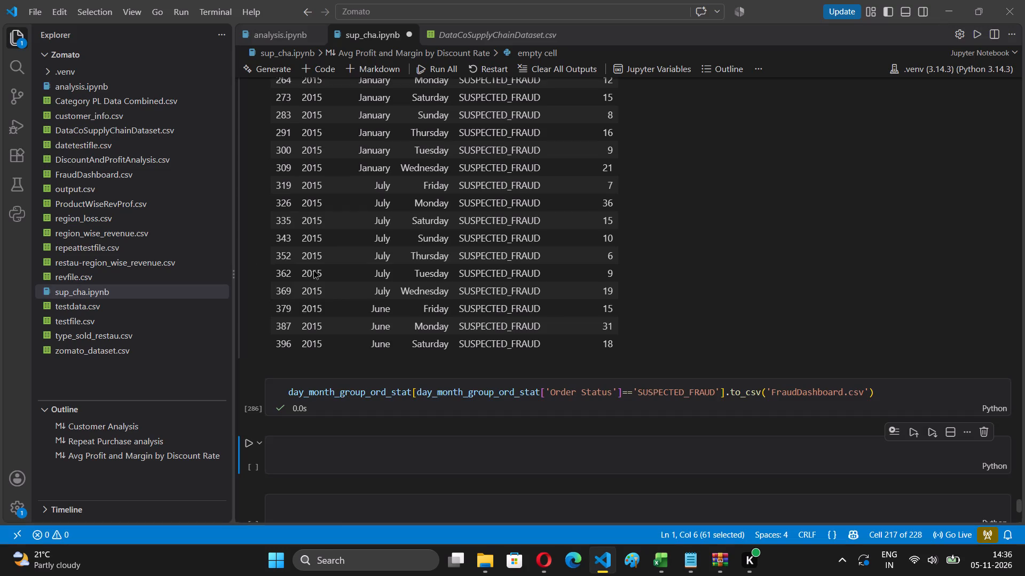
scroll(585, 282, "up", 10)
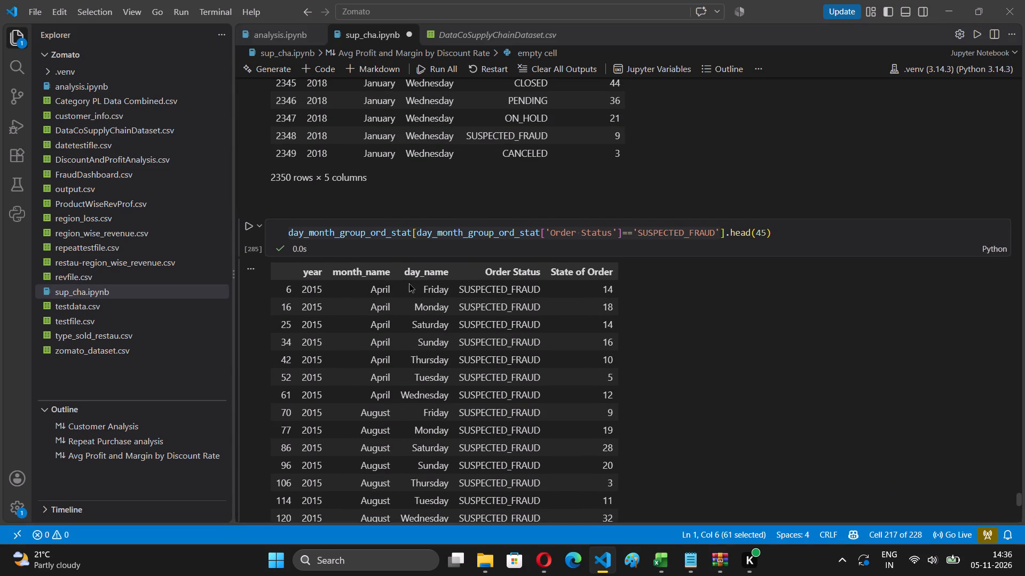
key("alt+Tab")
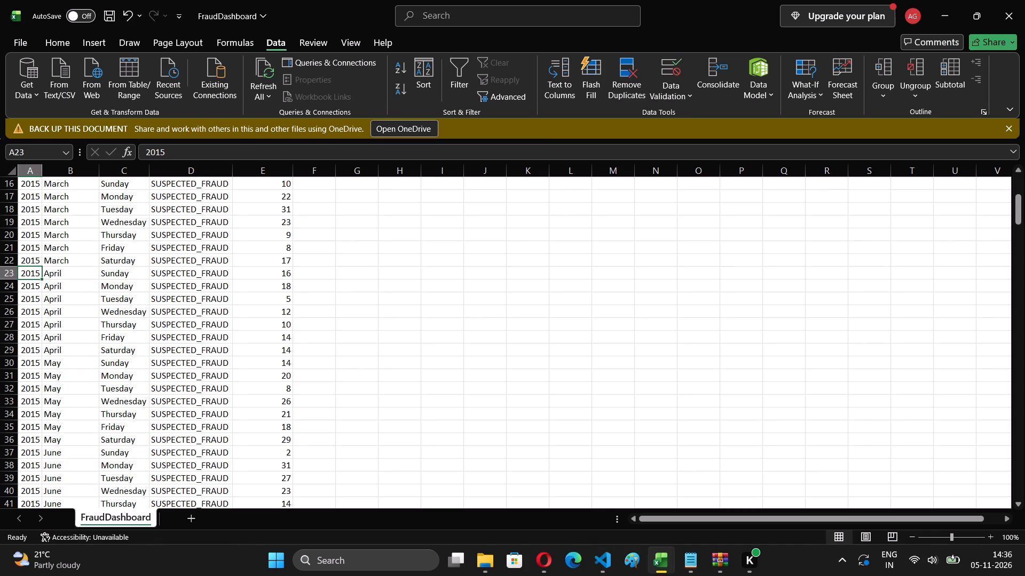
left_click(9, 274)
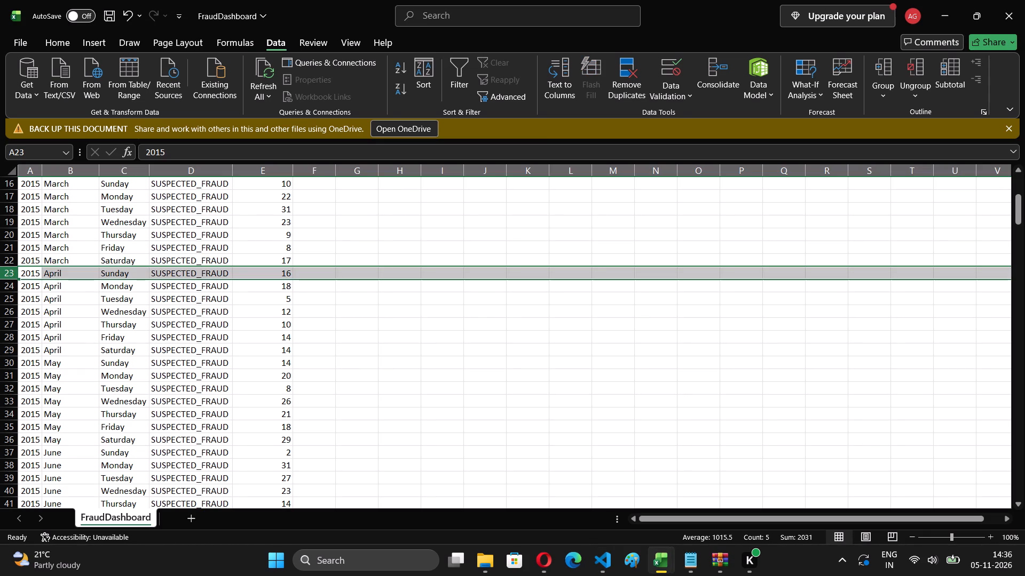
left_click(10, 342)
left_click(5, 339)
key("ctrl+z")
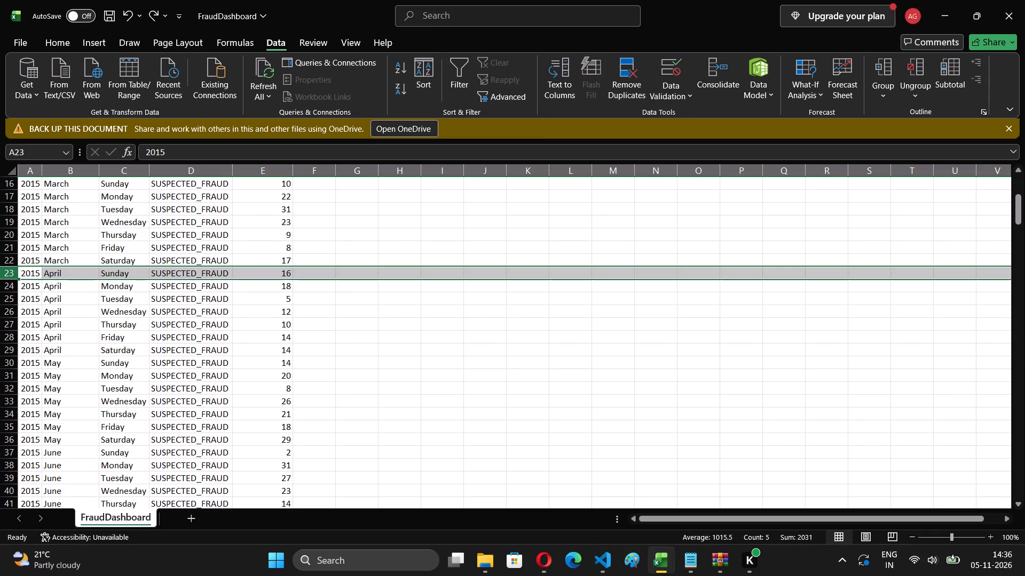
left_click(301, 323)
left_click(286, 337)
Save the FraudDashboard file with the rows sorted by year, month and weekday.
scroll(456, 257, "up", 9)
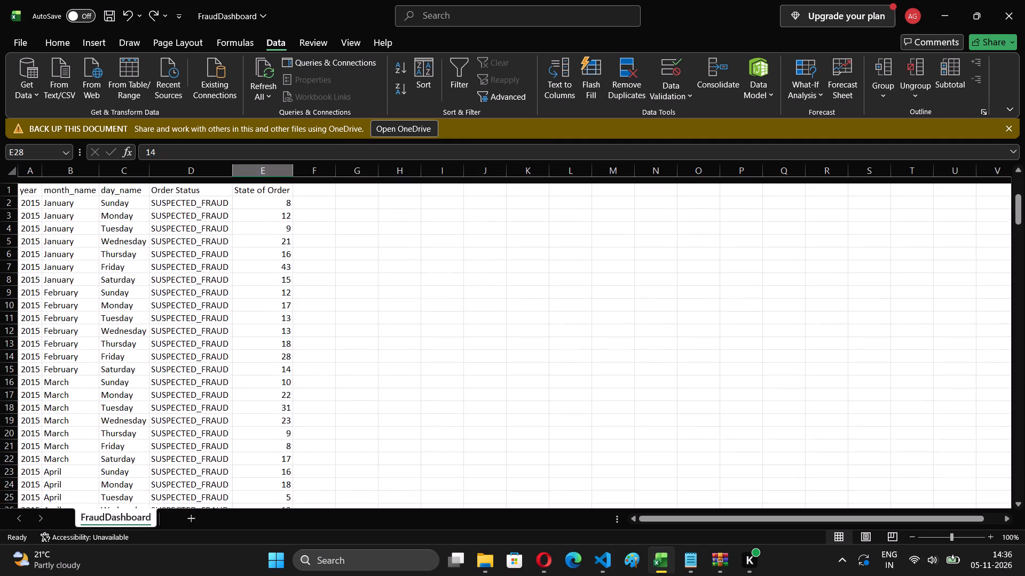
key("ctrl+s")
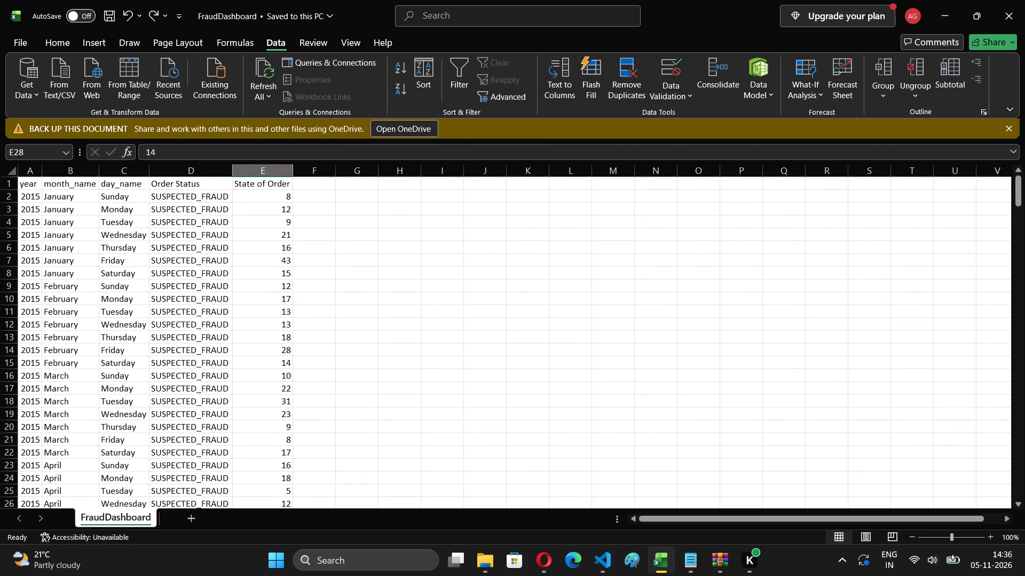
Launch Power BI Desktop from its desktop shortcut.
left_click(1024, 575)
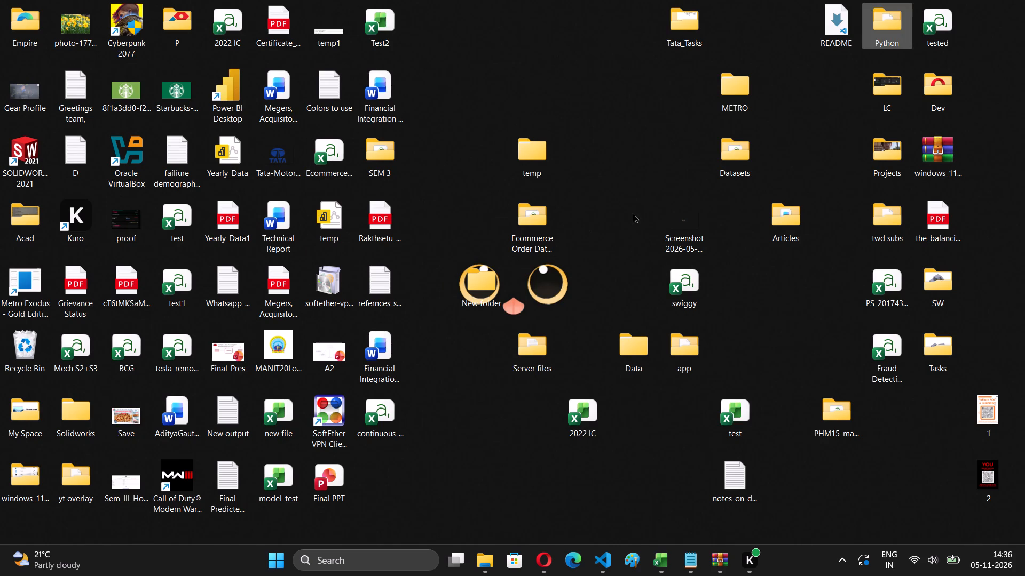
double_click(236, 76)
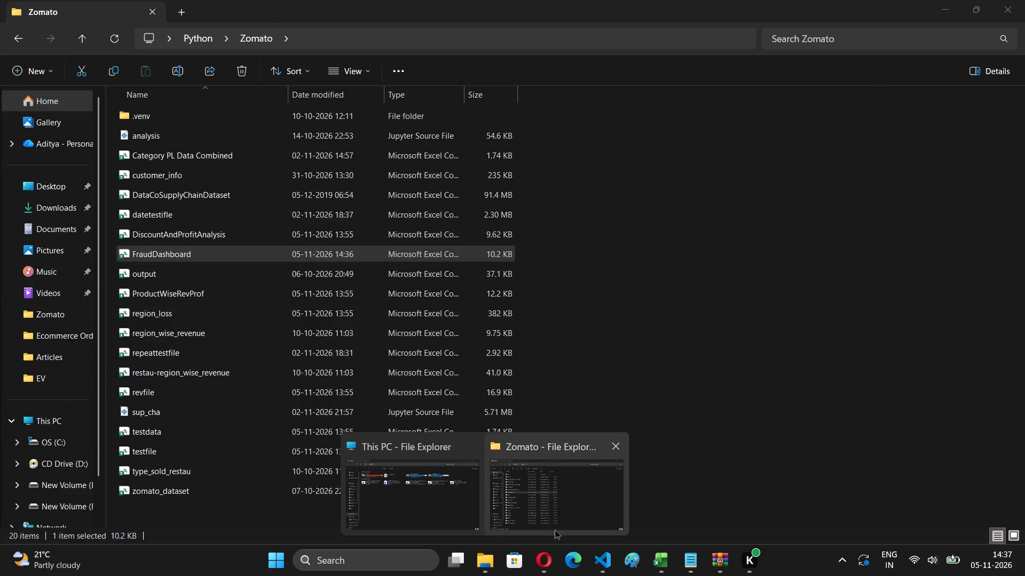
Close the continuous_factory_process workbook in Excel, saving its changes.
left_click(662, 561)
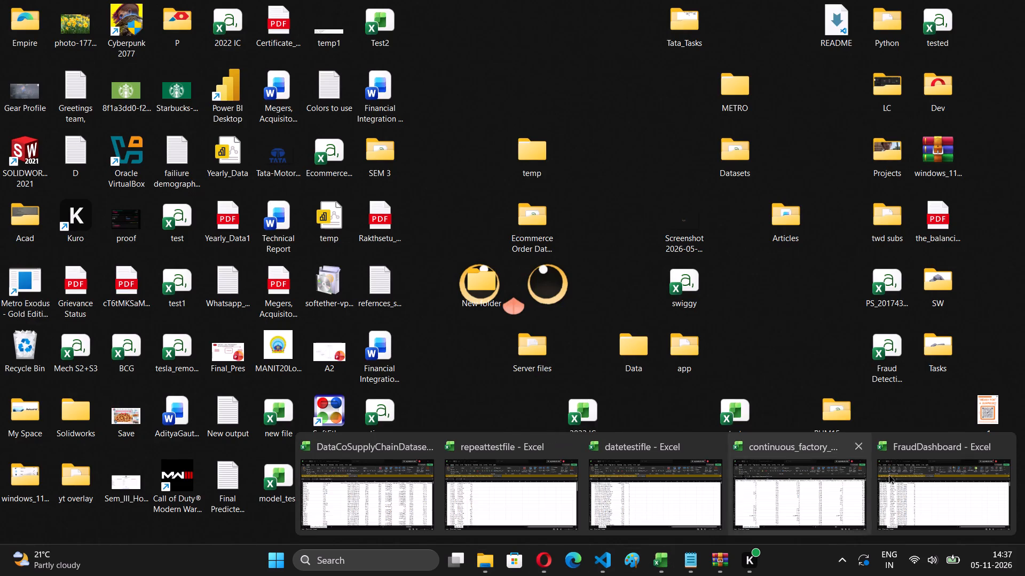
left_click(817, 488)
left_click(1024, 0)
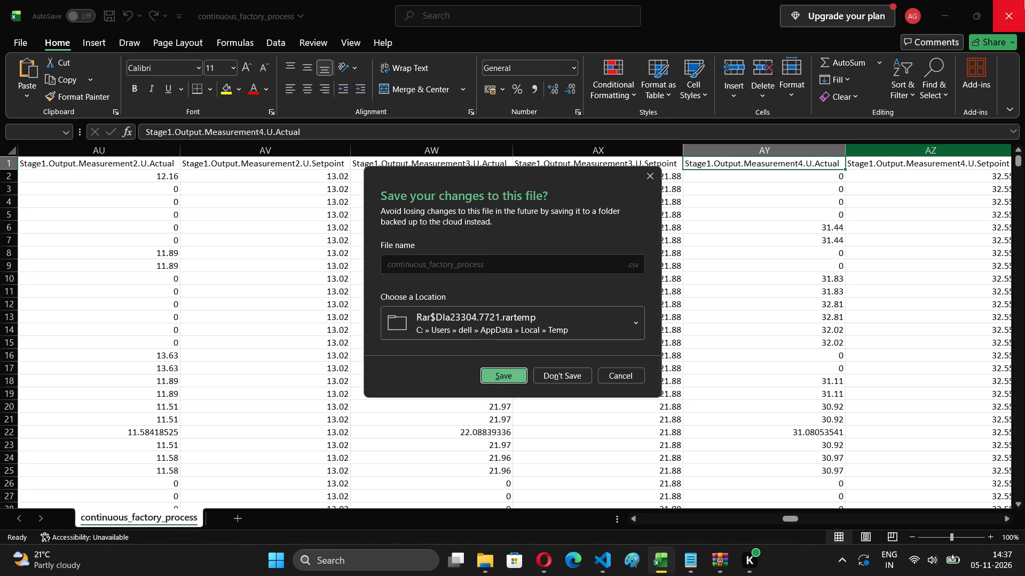
left_click(514, 369)
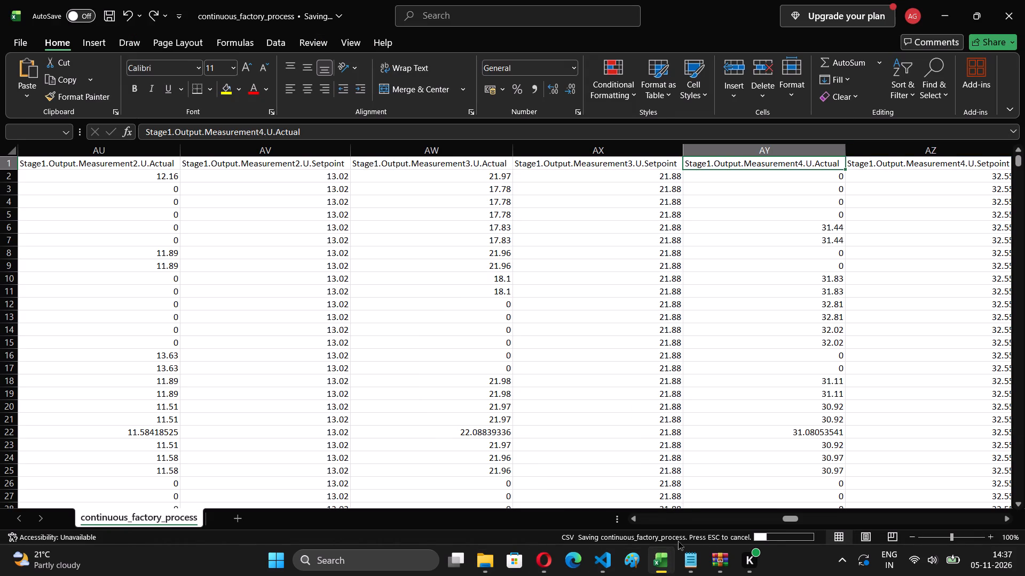
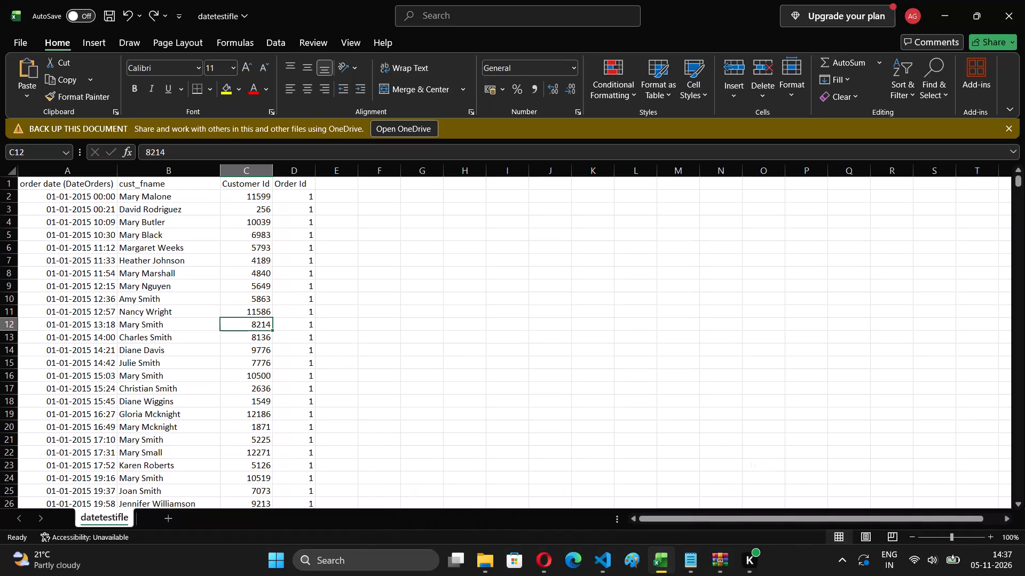
Close the datetestifle workbook.
left_click(1024, 0)
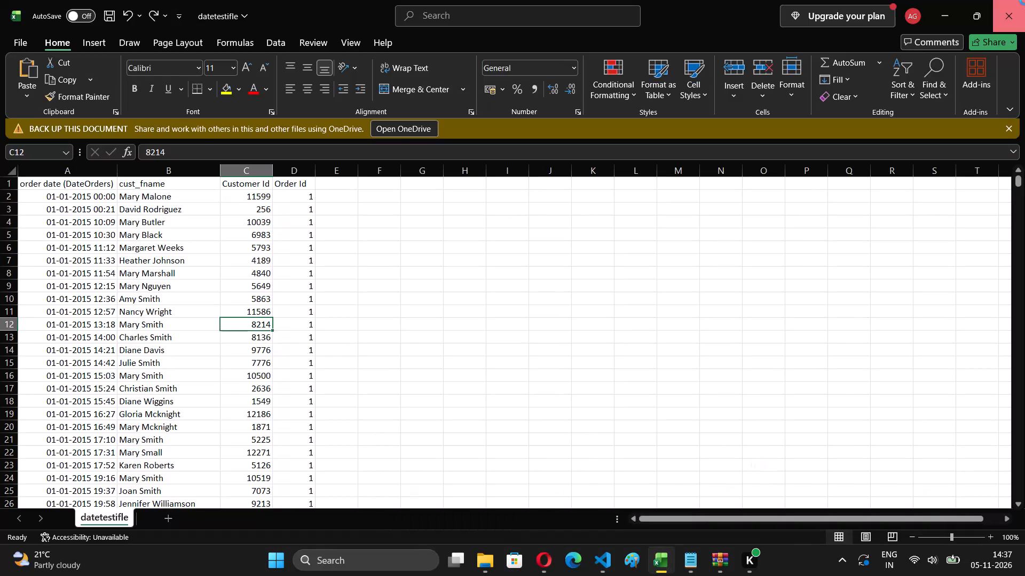
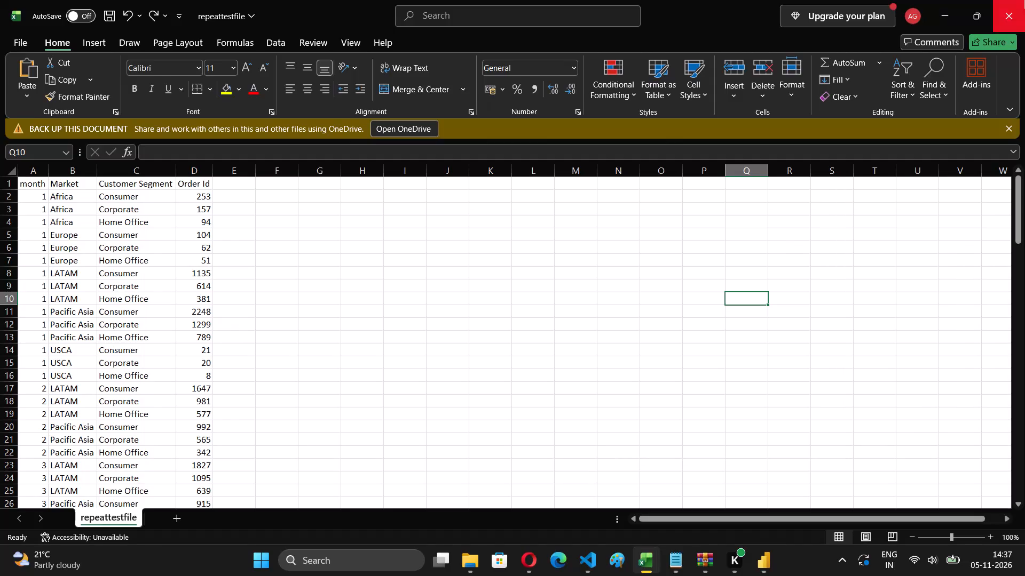
Close the repeattestfile workbook.
left_click(1024, 0)
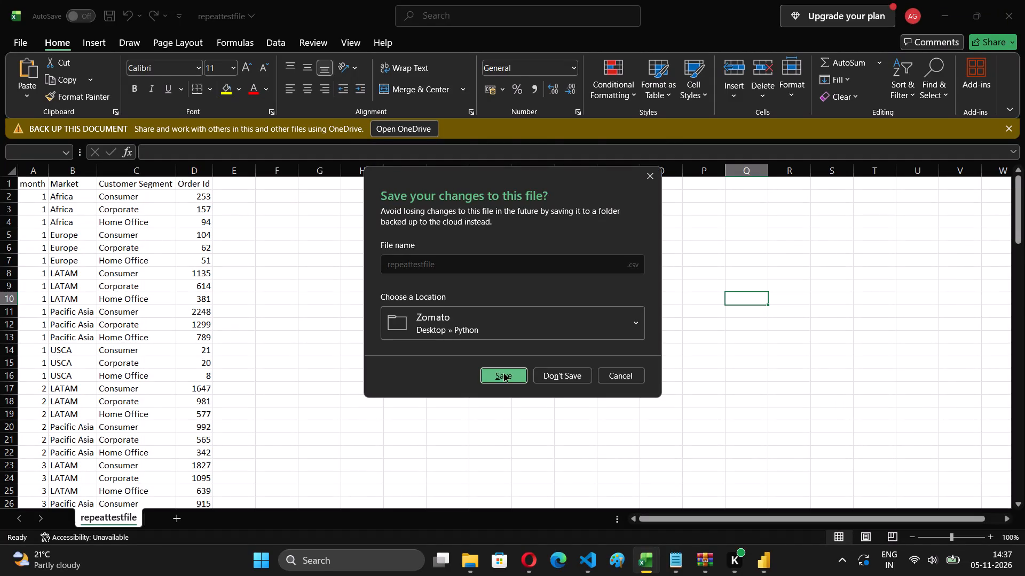
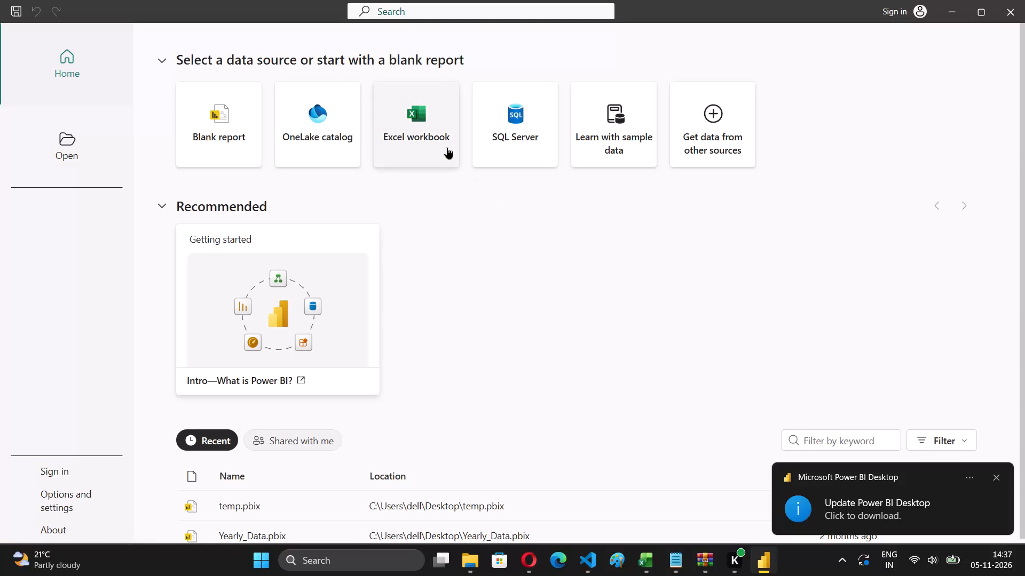
Start a new report using an Excel workbook as the data source.
left_click(447, 147)
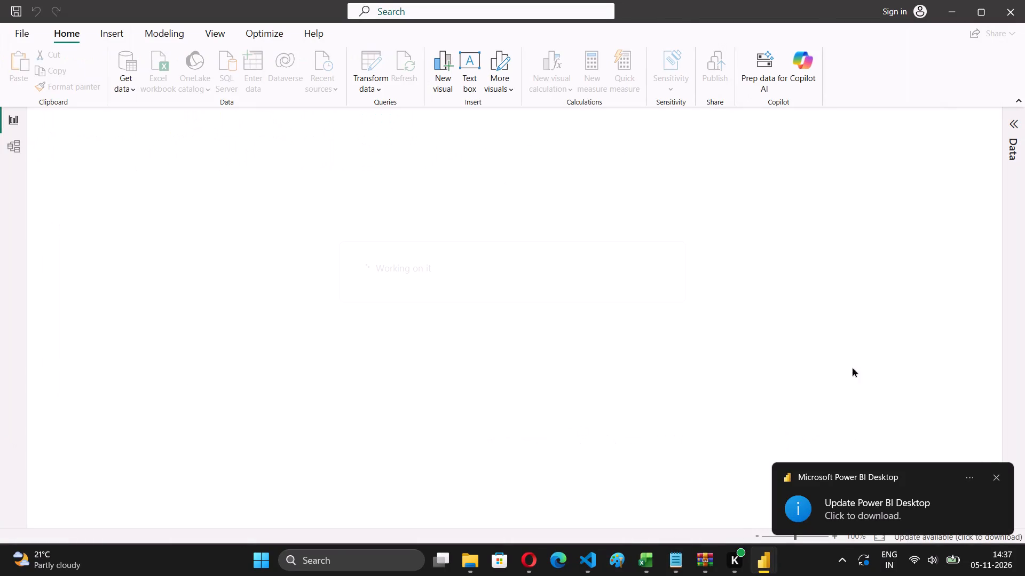
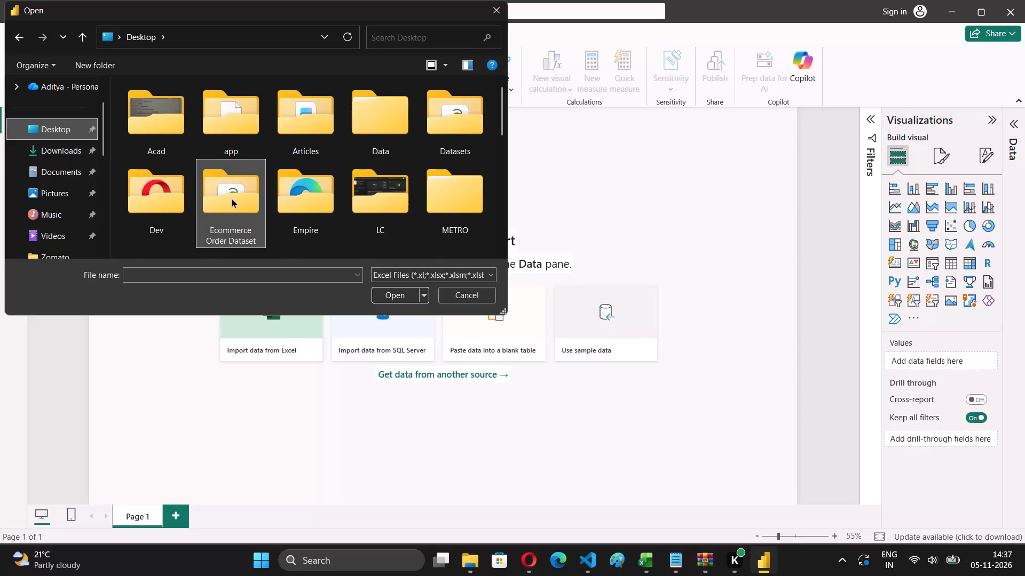
Browse to the Zomato folder inside Desktop's Python folder, show all file types, and open FraudDashboard.csv as the data source.
type("pppp")
key("Return")
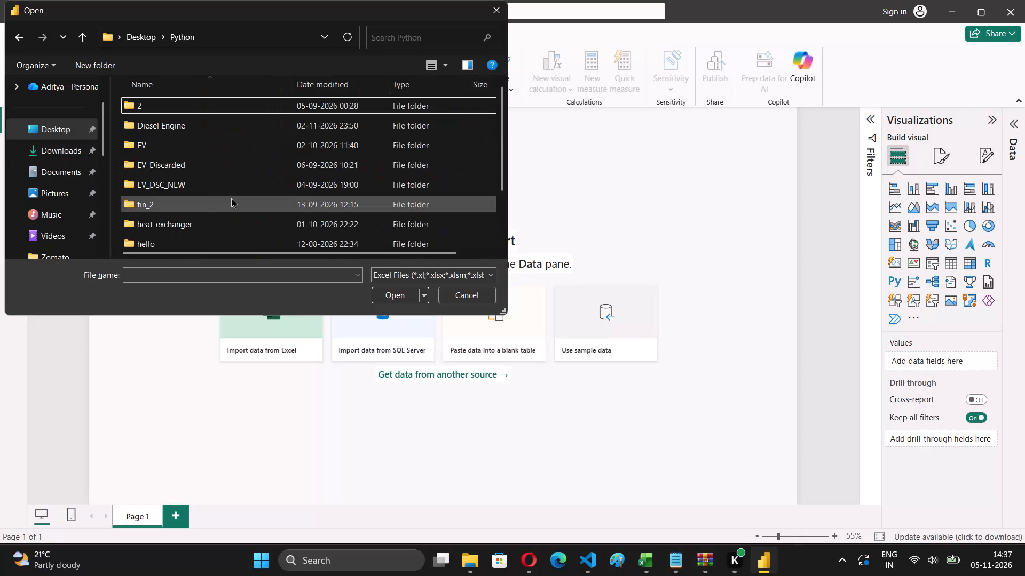
scroll(168, 194, "down", 3)
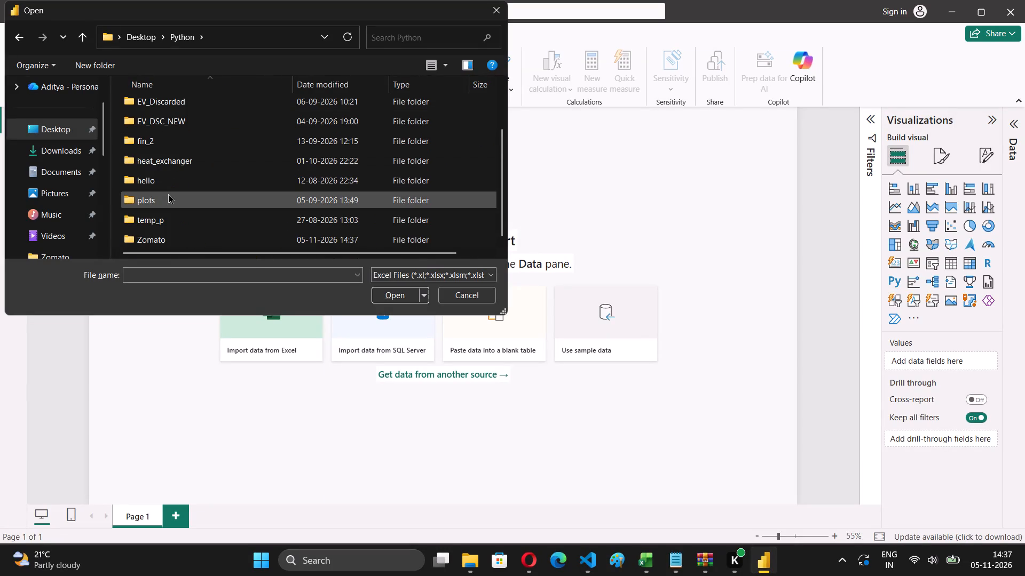
double_click(154, 247)
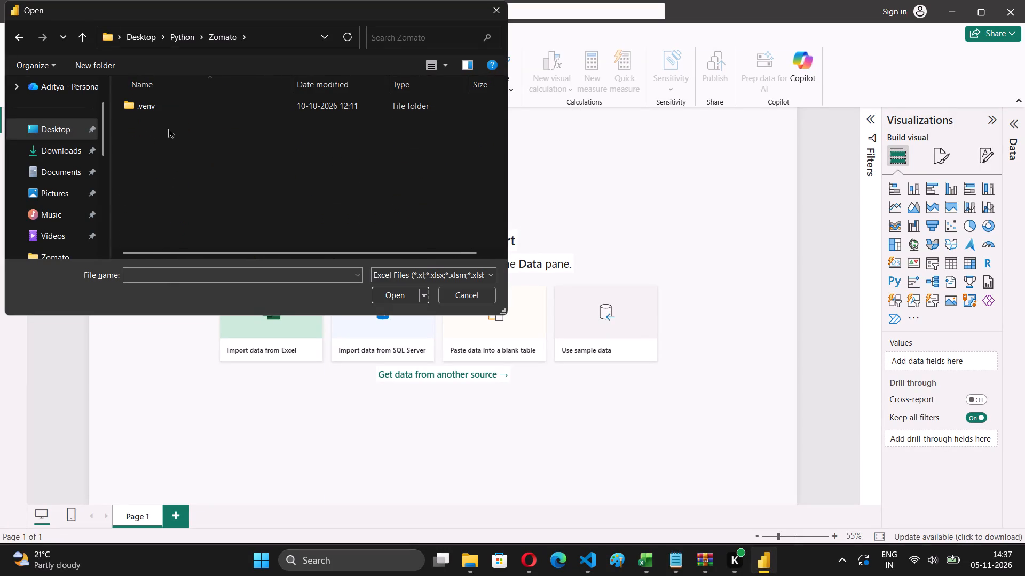
left_click(455, 270)
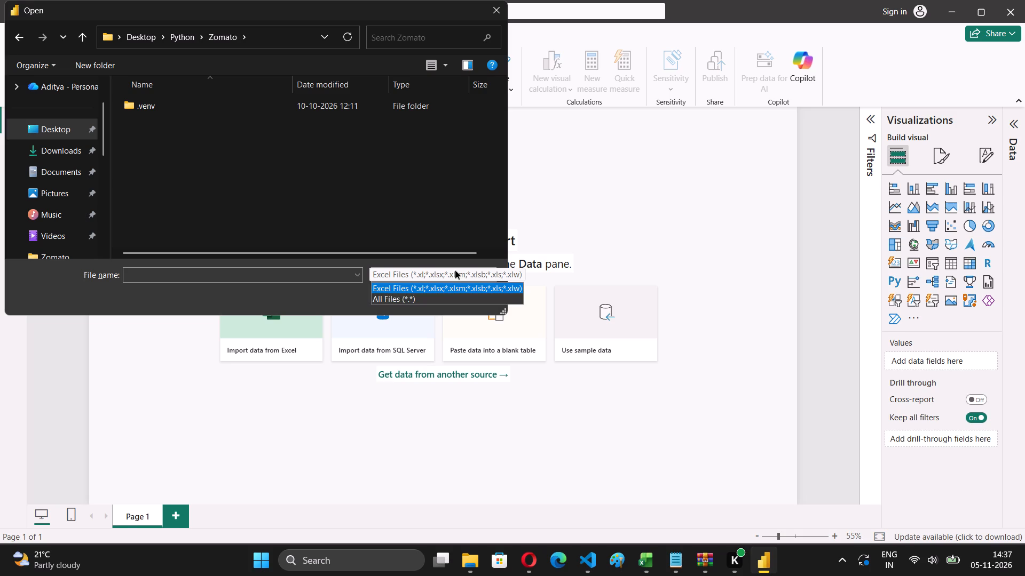
left_click(427, 297)
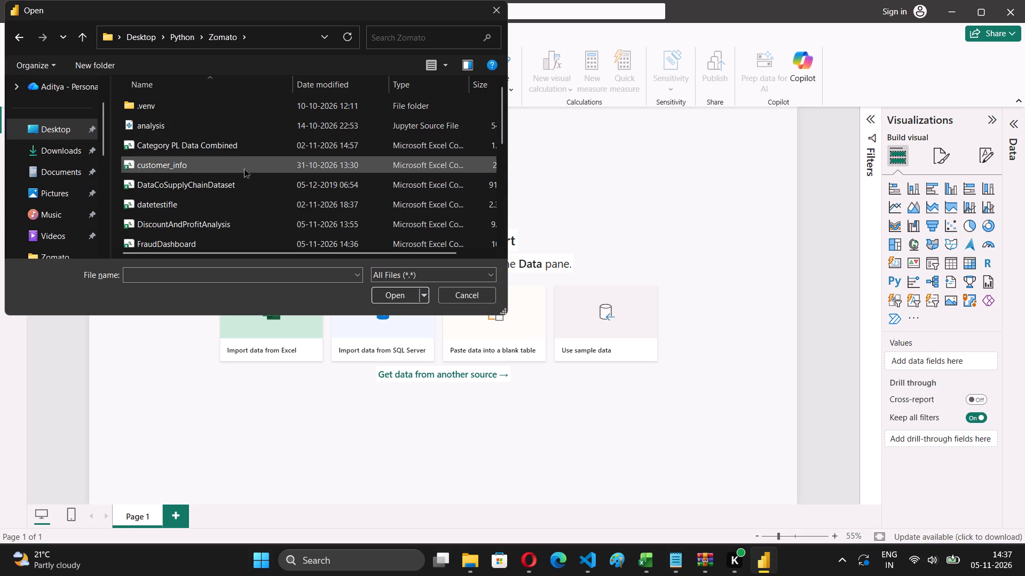
scroll(191, 230, "down", 1)
double_click(192, 182)
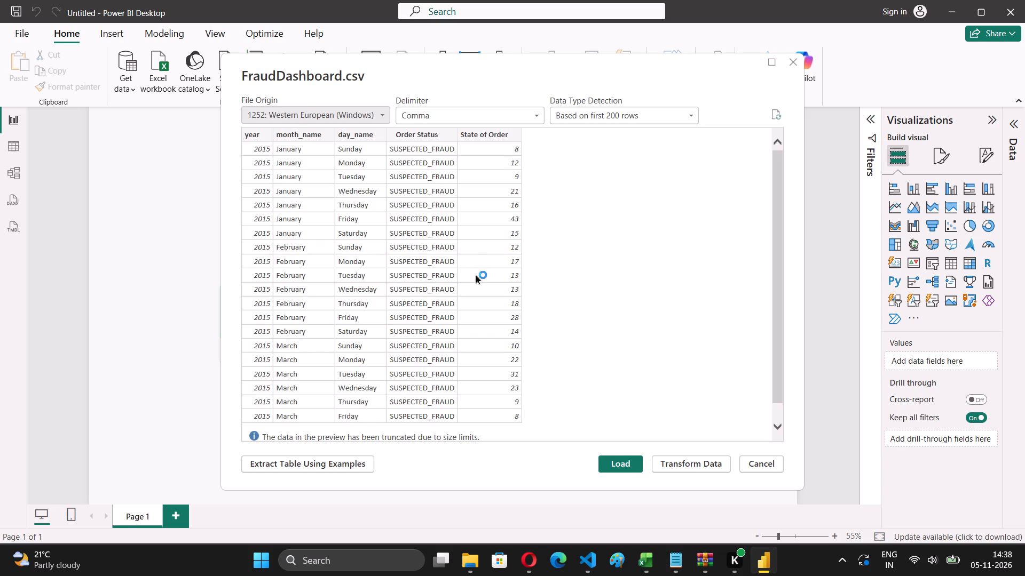
Check the previewed columns of FraudDashboard.csv and load the table into the report without transforming it.
left_click(444, 203)
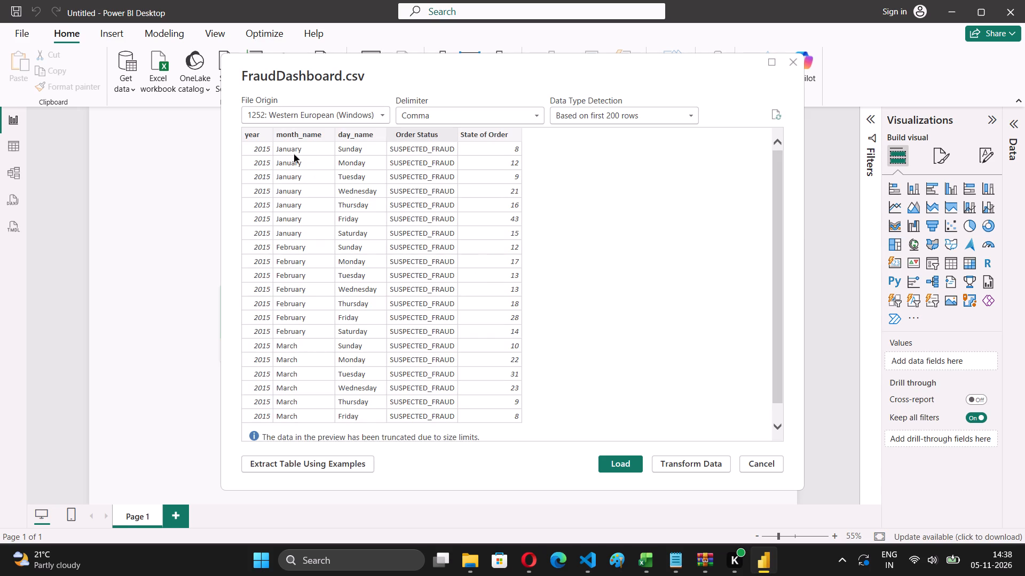
left_click(294, 154)
left_click(632, 465)
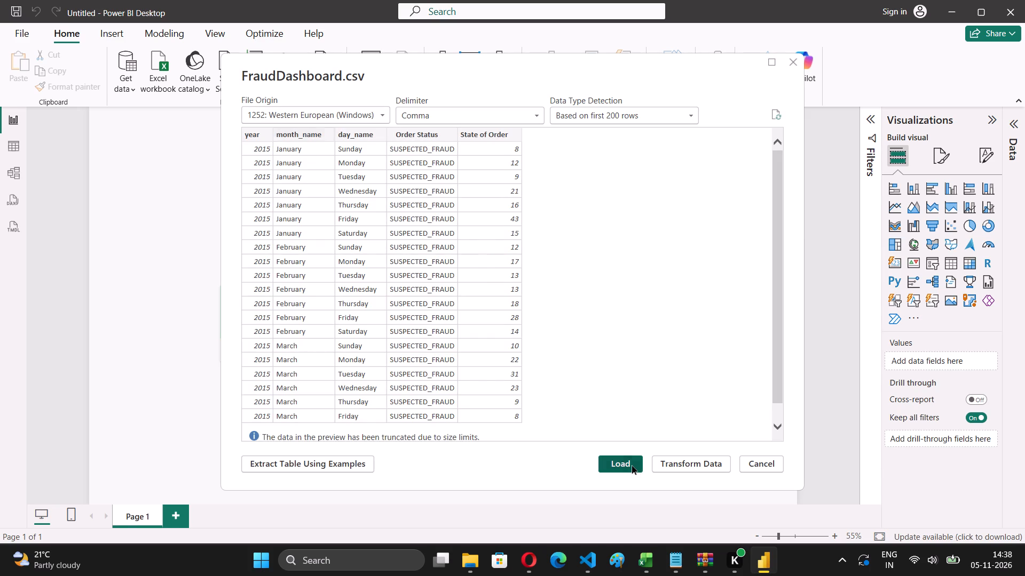
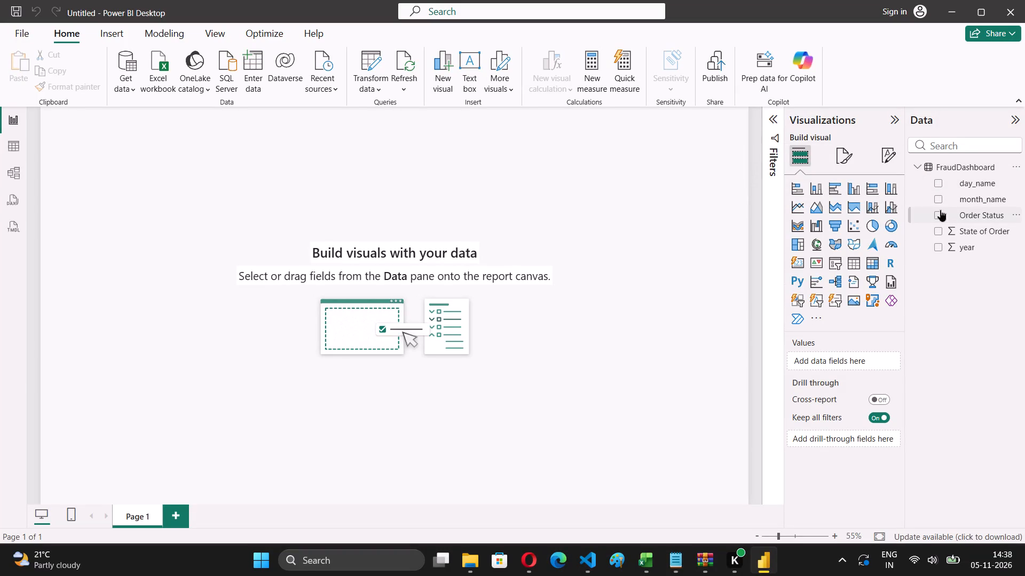
Add a clustered column chart to Page 1 and enlarge it to about two thirds of the page width.
left_click(852, 194)
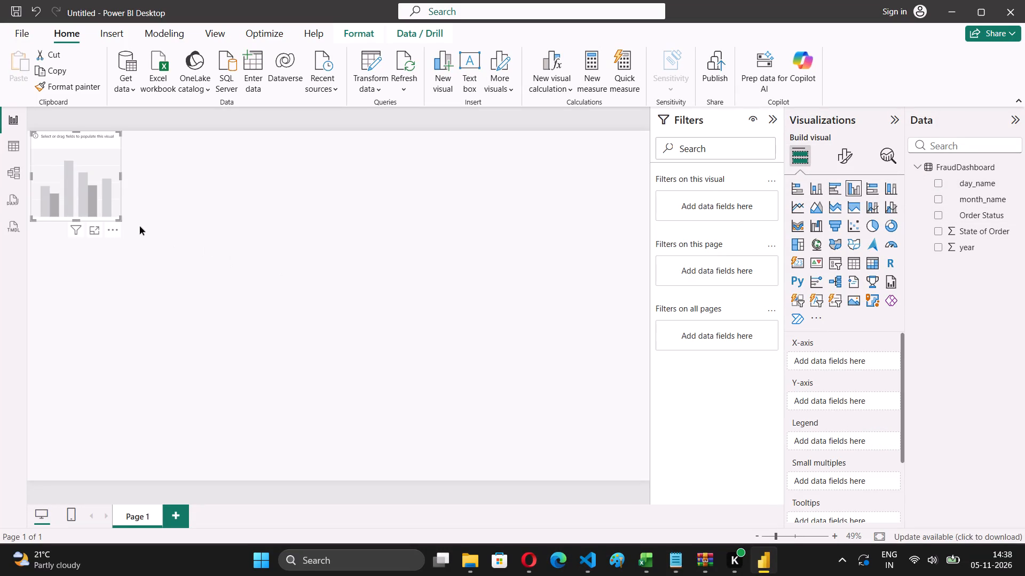
left_click_drag(118, 219, 297, 339)
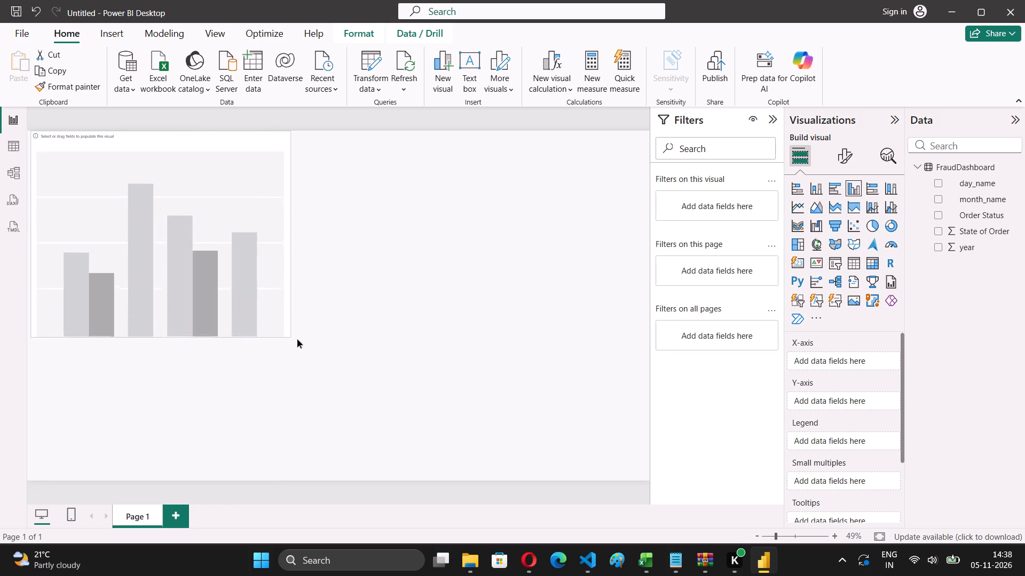
left_click_drag(297, 339, 444, 460)
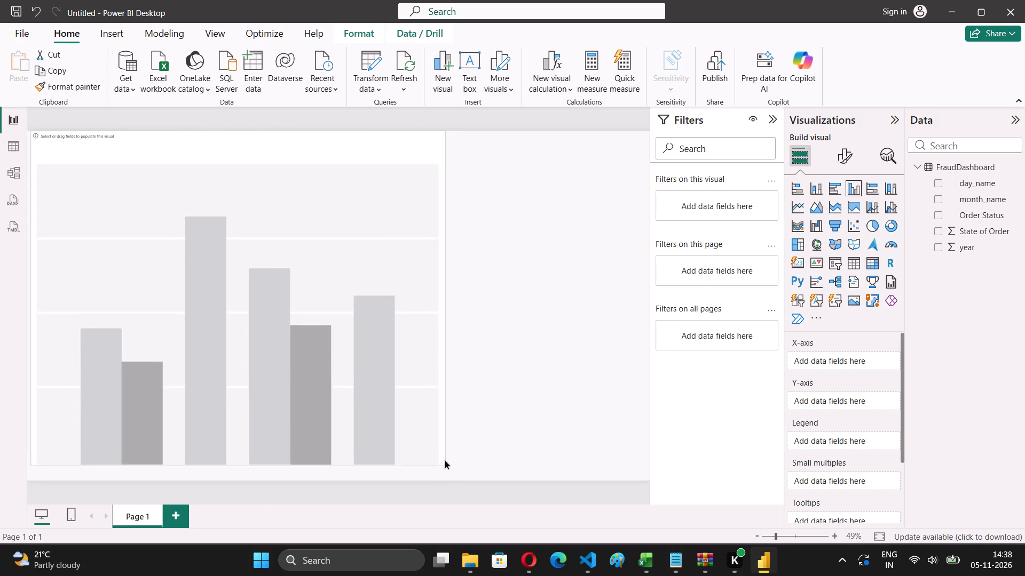
left_click_drag(444, 460, 456, 427)
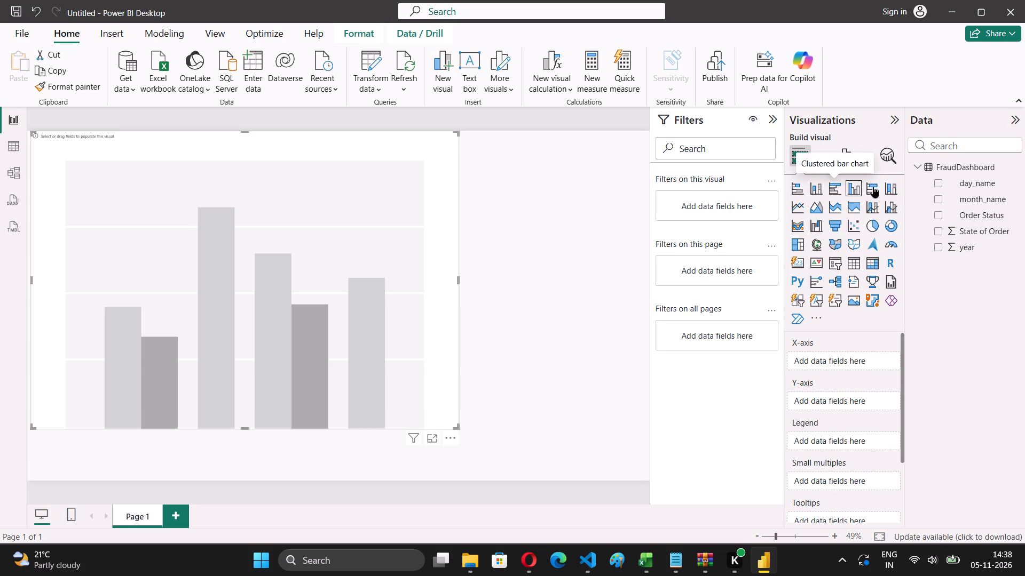
Assign year, month_name and day_name to the chart's X-axis and State of Order to its Y-axis as a sum.
left_click_drag(965, 244, 960, 246)
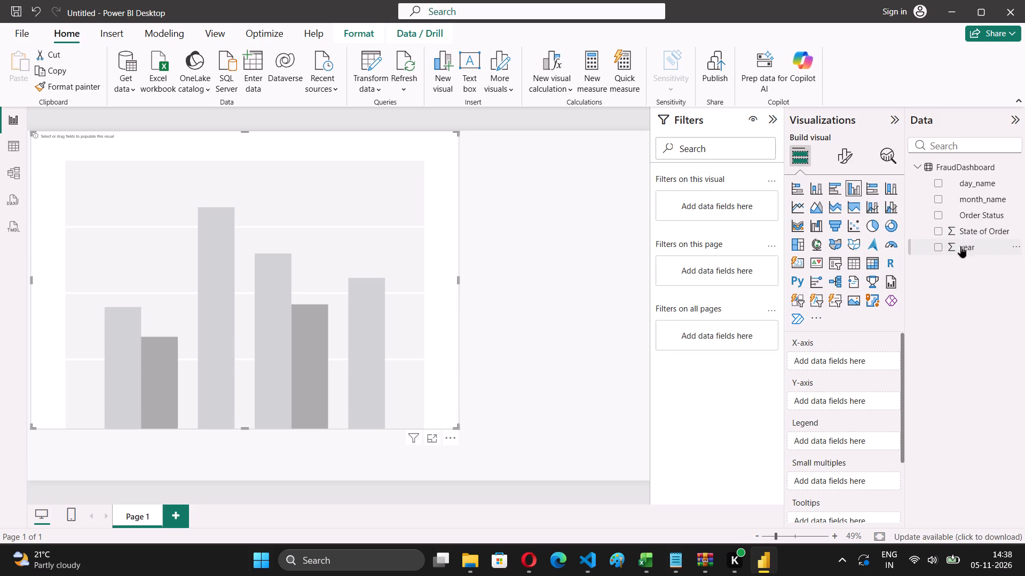
left_click_drag(960, 246, 842, 355)
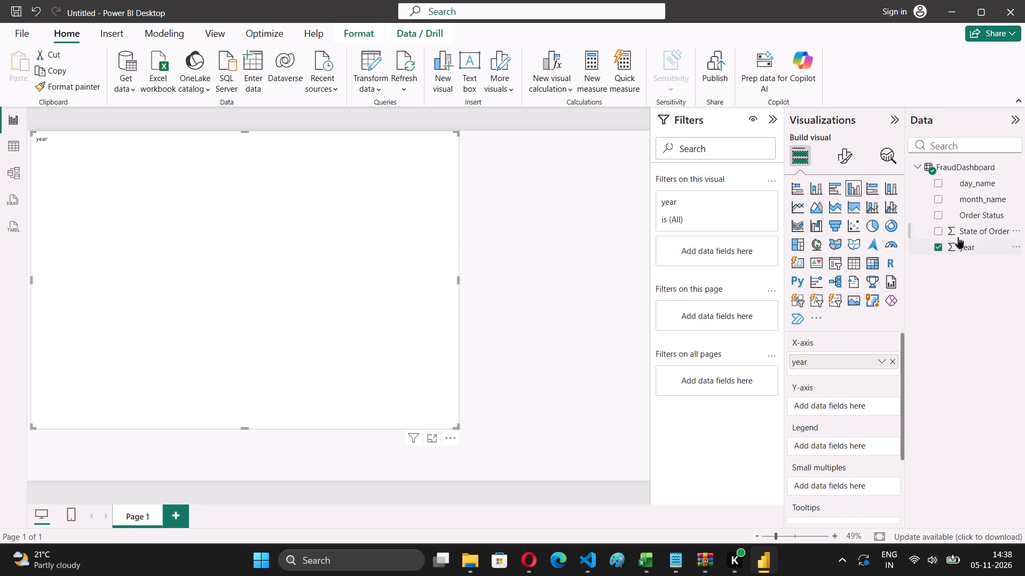
left_click_drag(967, 200, 840, 366)
left_click_drag(955, 186, 821, 381)
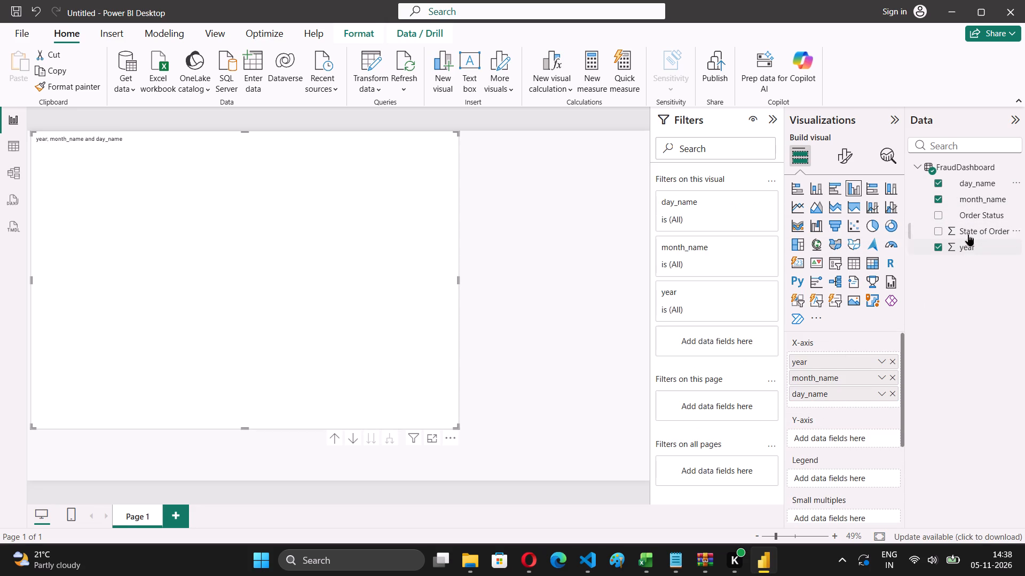
left_click_drag(970, 217, 955, 228)
left_click_drag(966, 231, 815, 436)
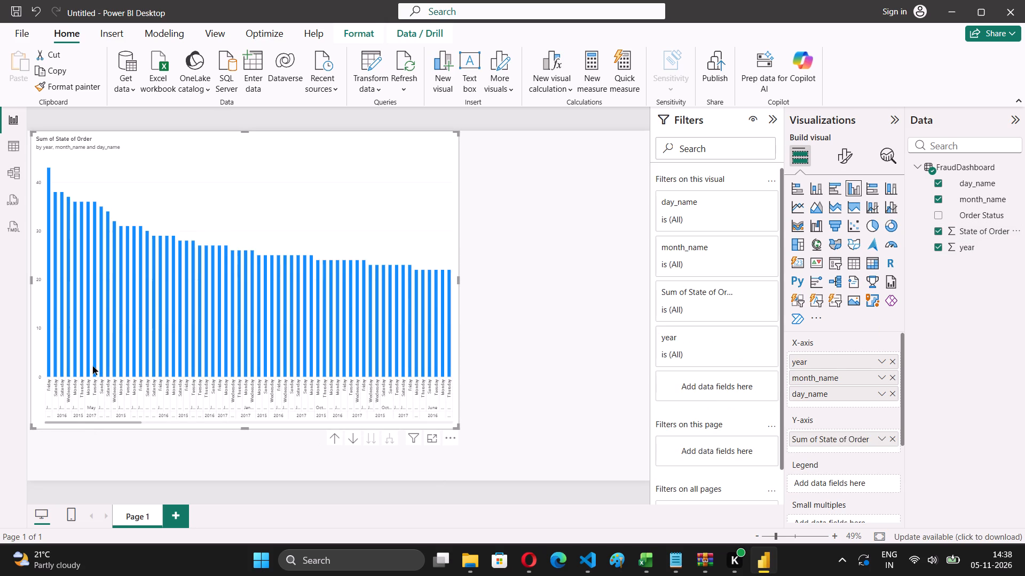
Reorder the chart's X-axis fields into the hierarchy month_name, year, day_name.
scroll(162, 393, "down", 5)
scroll(288, 321, "up", 6)
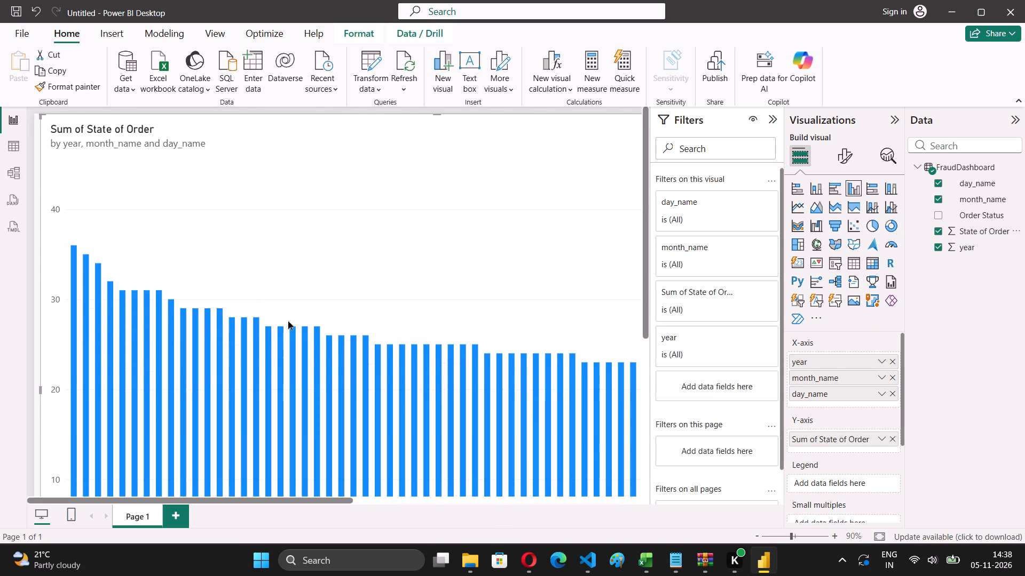
left_click_drag(643, 197, 643, 406)
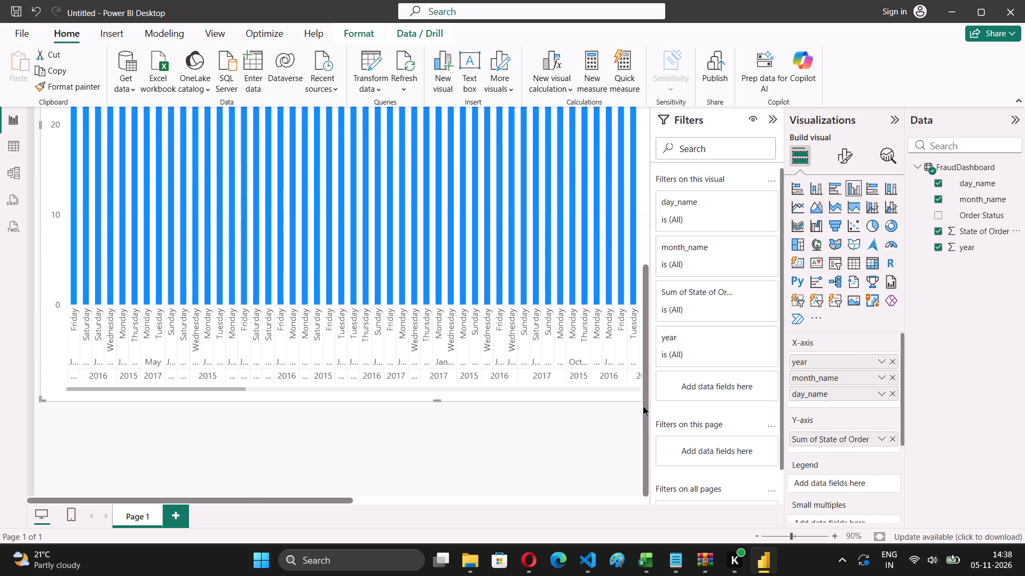
left_click_drag(643, 406, 644, 390)
left_click_drag(203, 392, 255, 391)
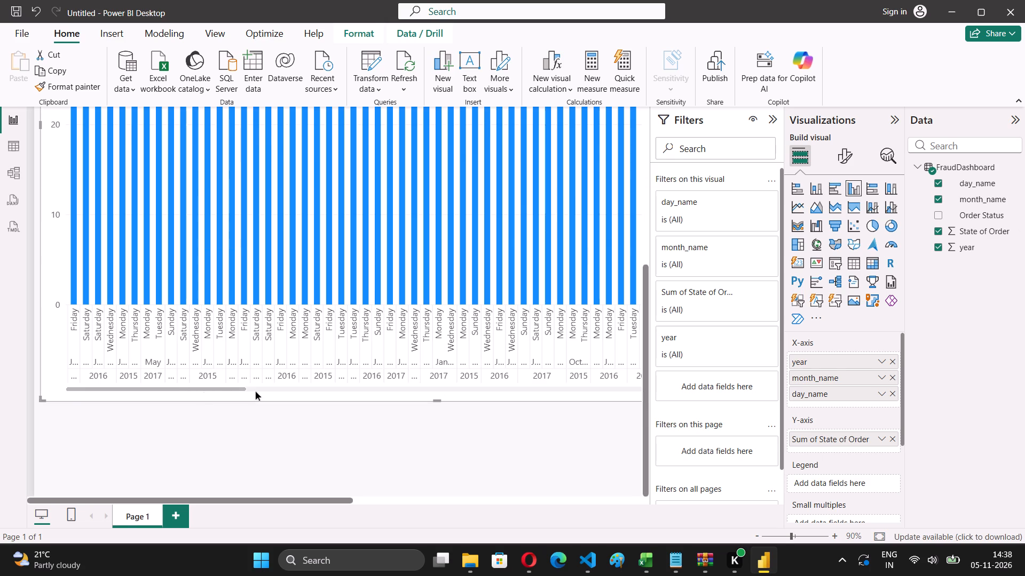
left_click_drag(255, 391, 188, 379)
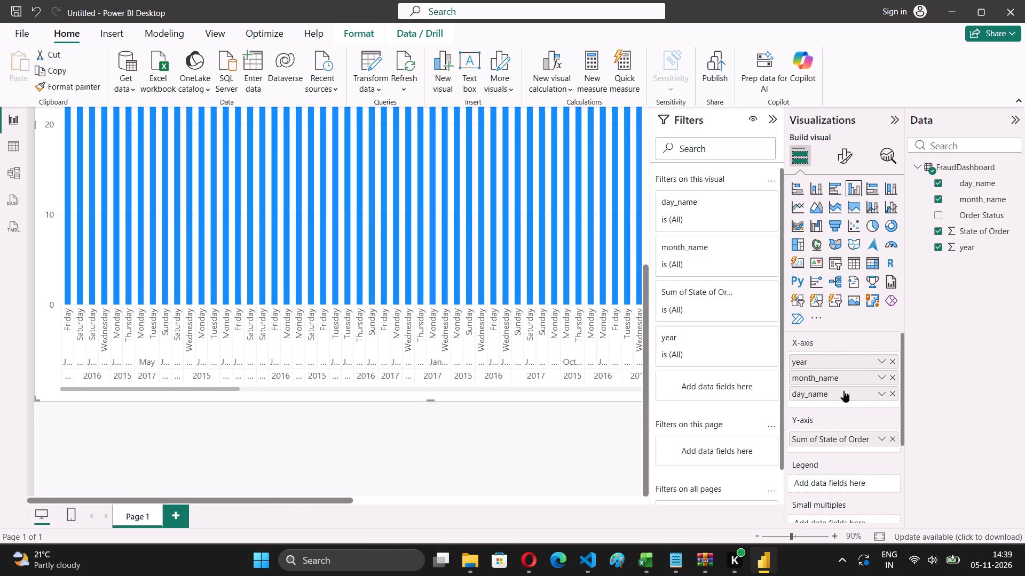
left_click_drag(842, 391, 838, 372)
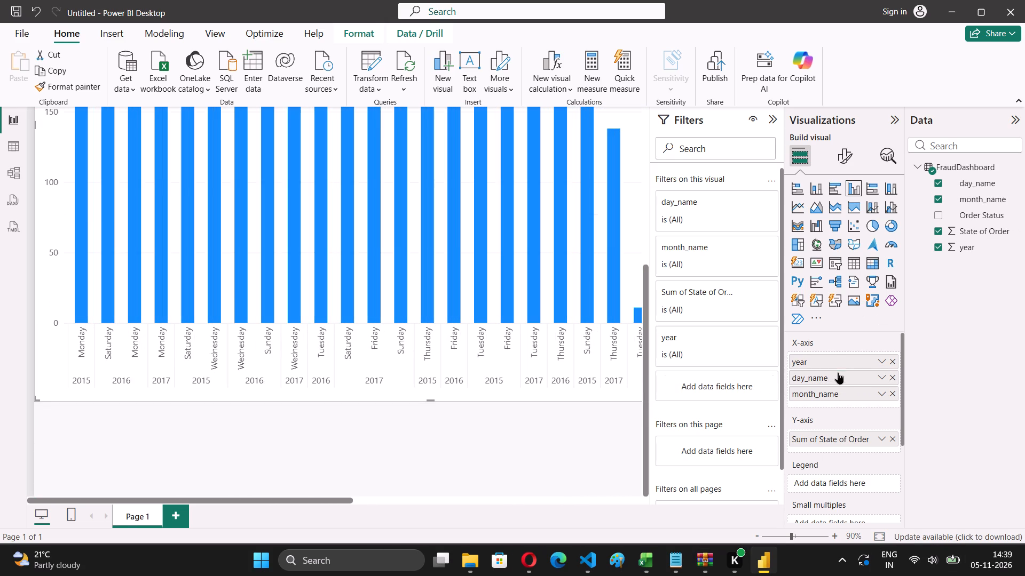
scroll(504, 443, "up", 1)
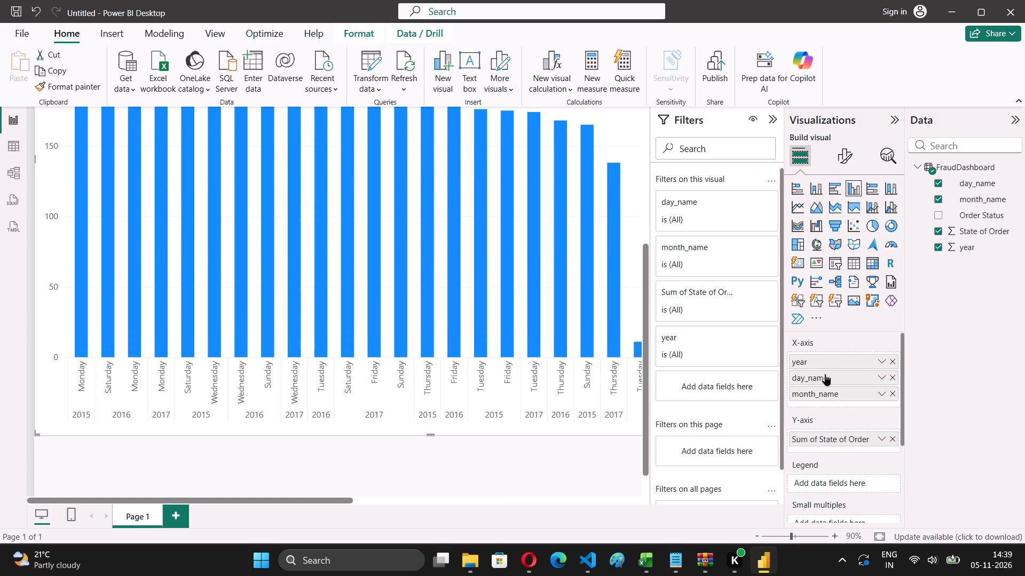
left_click_drag(817, 365, 821, 401)
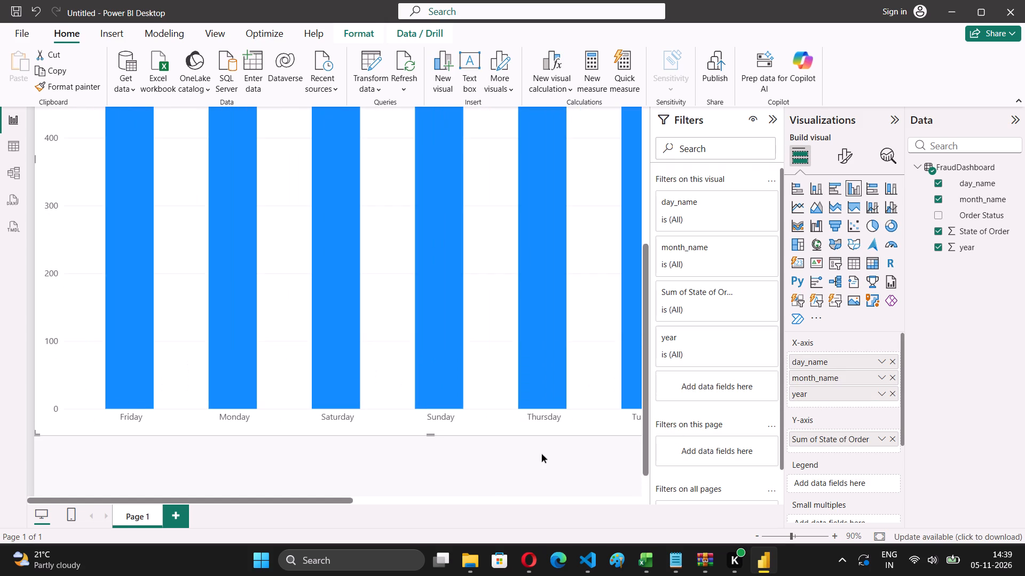
left_click_drag(816, 379, 810, 357)
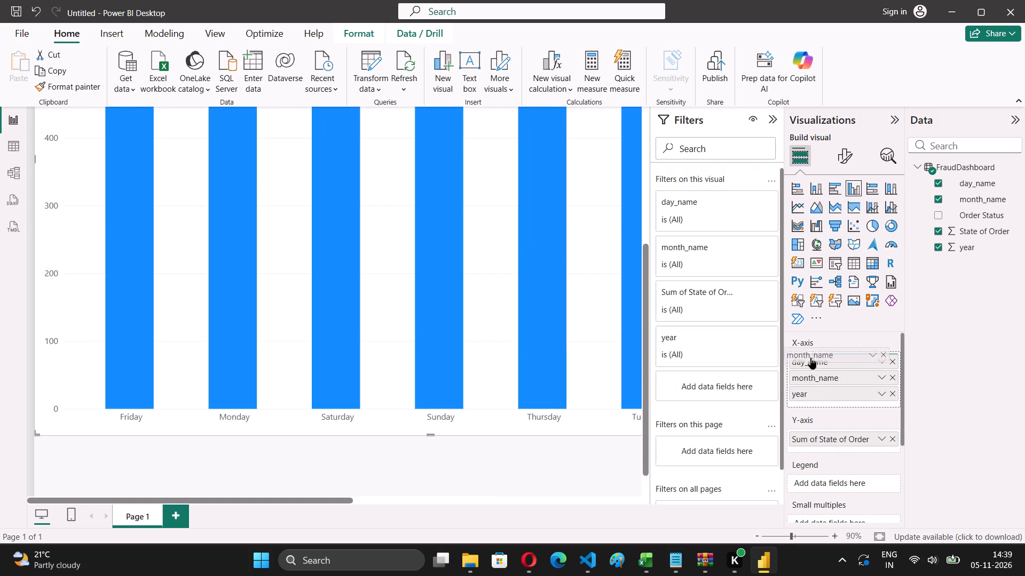
left_click_drag(810, 357, 811, 360)
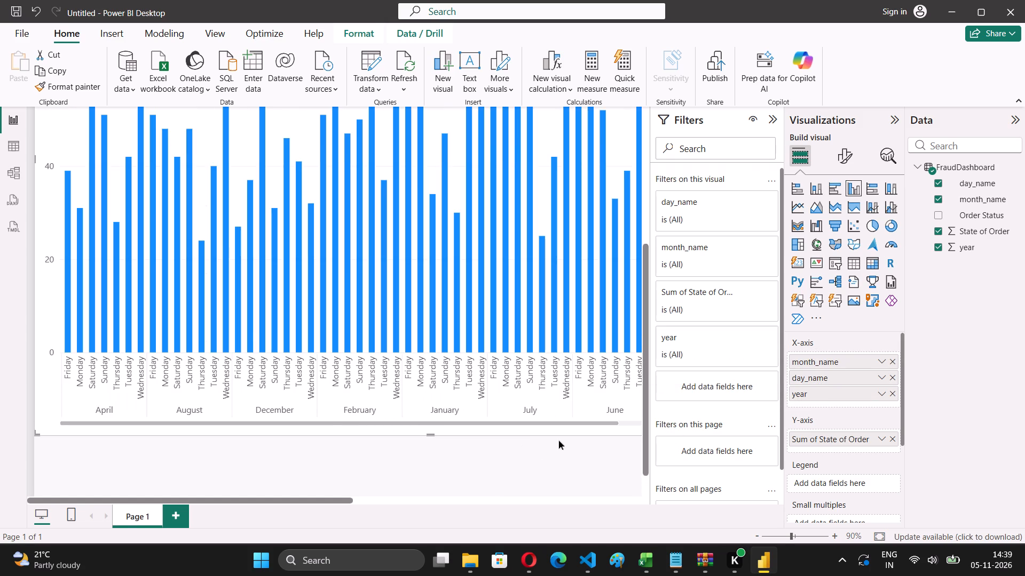
scroll(556, 478, "up", 1)
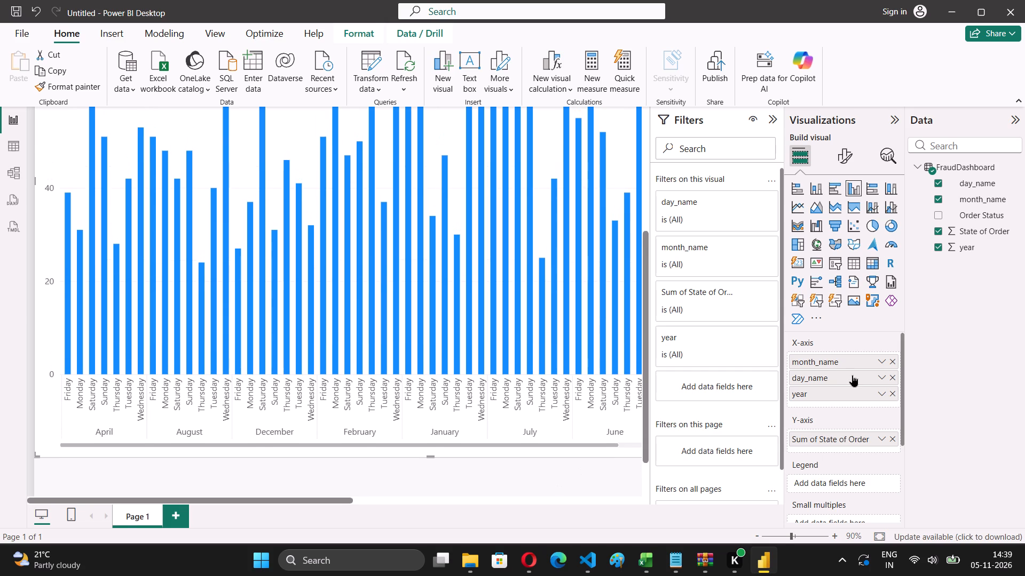
left_click_drag(819, 393, 816, 374)
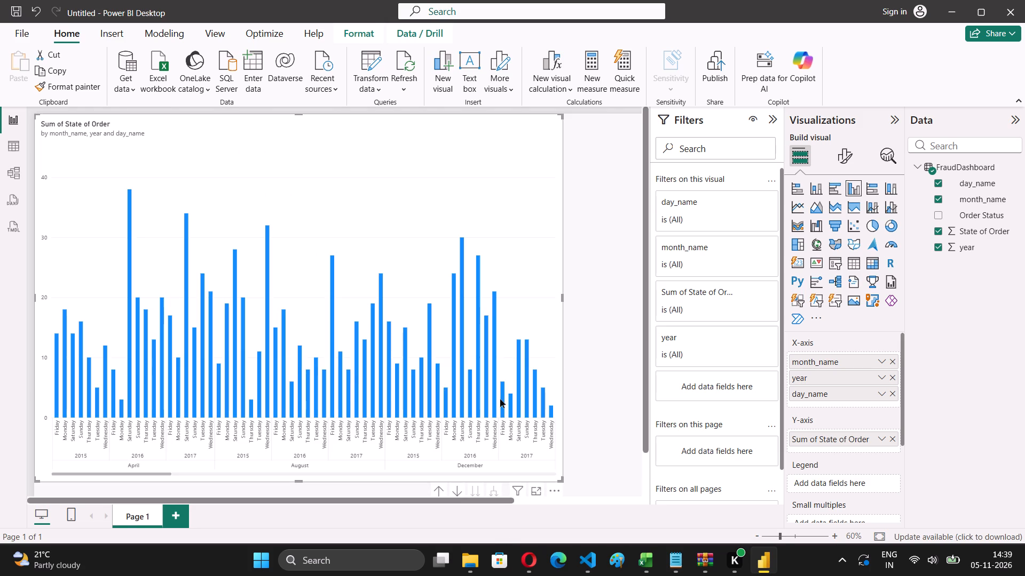
Enlarge the column chart so that it fills the whole report page.
left_click_drag(562, 478, 567, 477)
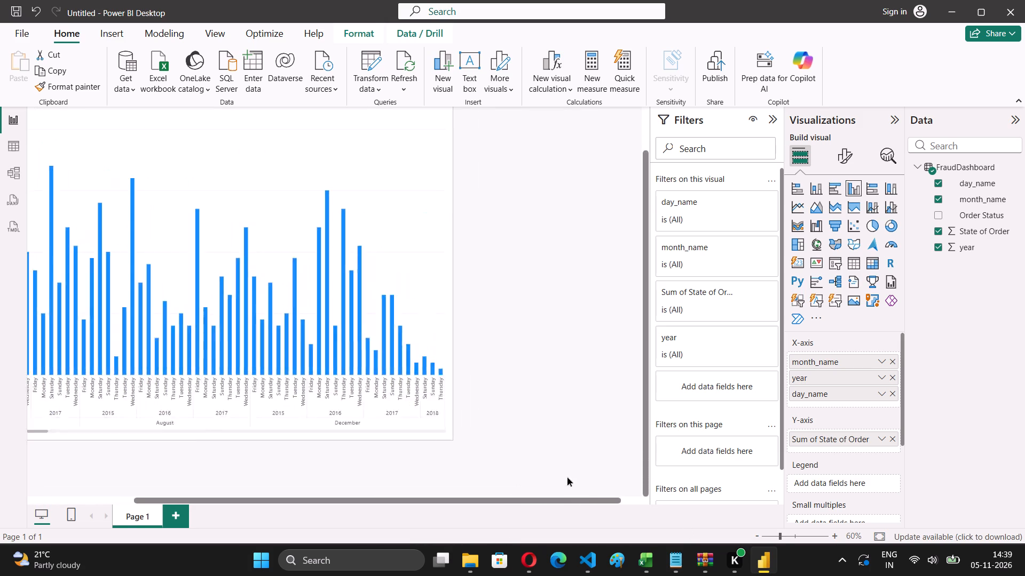
left_click_drag(567, 477, 622, 463)
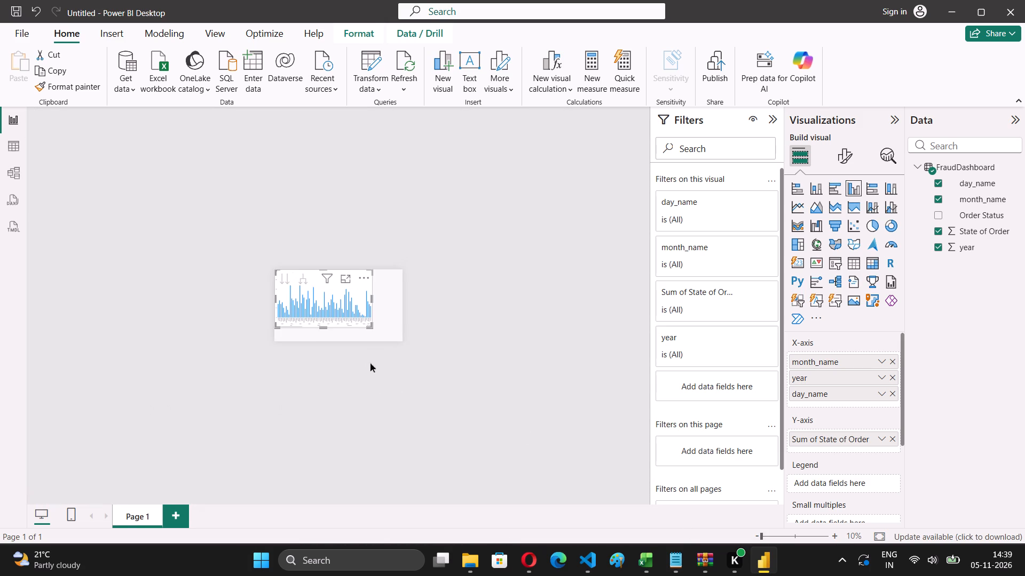
left_click_drag(371, 329, 406, 341)
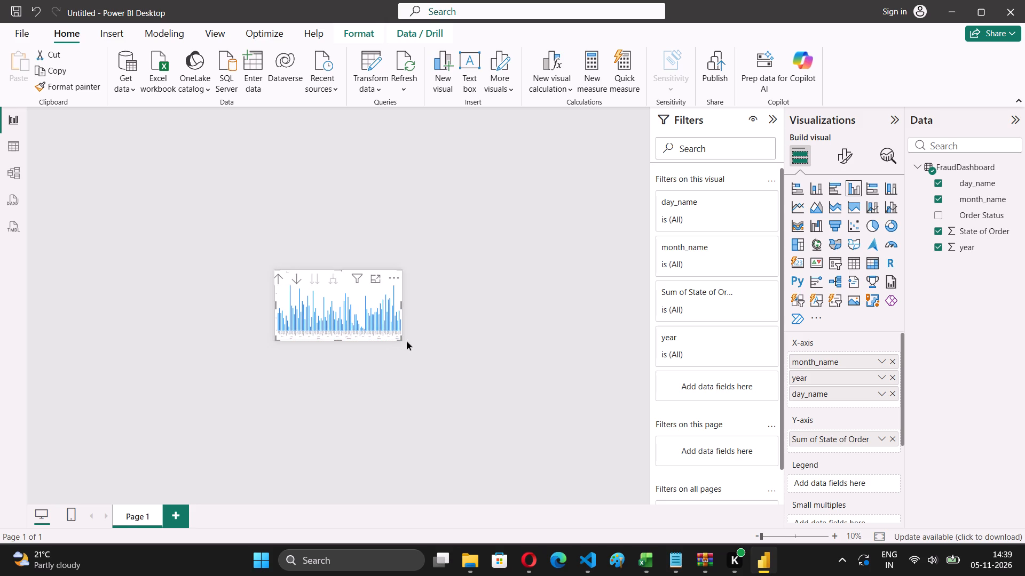
Examine the column chart's visual formatting options, including the Y-axis range, values and title settings.
scroll(791, 481, "down", 3)
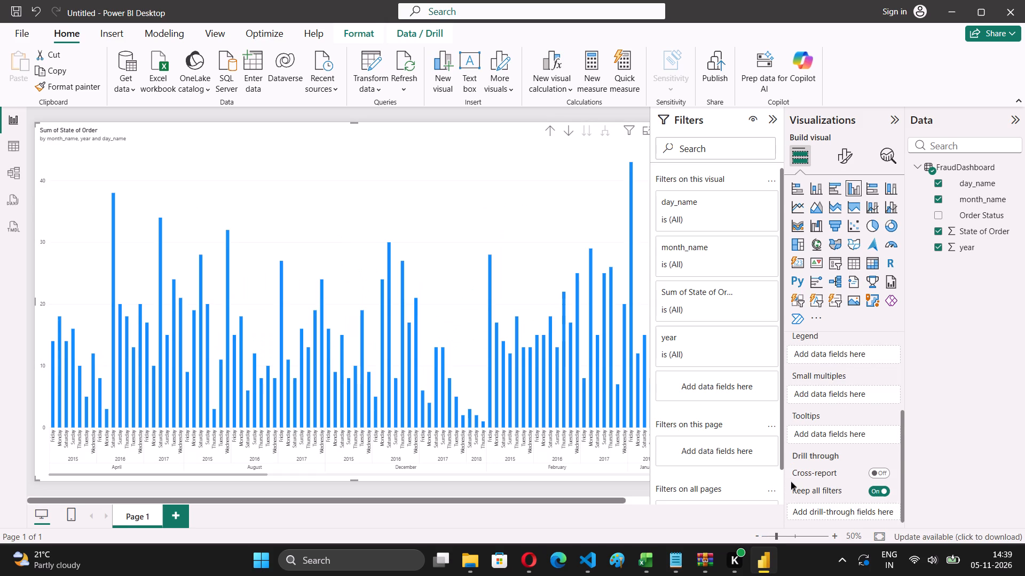
scroll(897, 451, "down", 2)
scroll(854, 389, "up", 3)
left_click(844, 159)
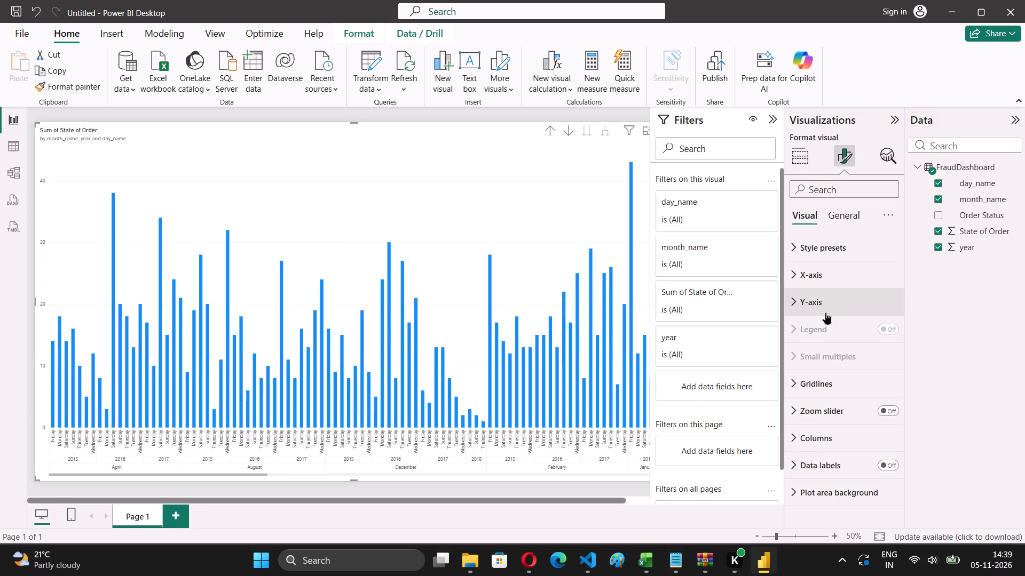
left_click(825, 312)
scroll(842, 467, "down", 1)
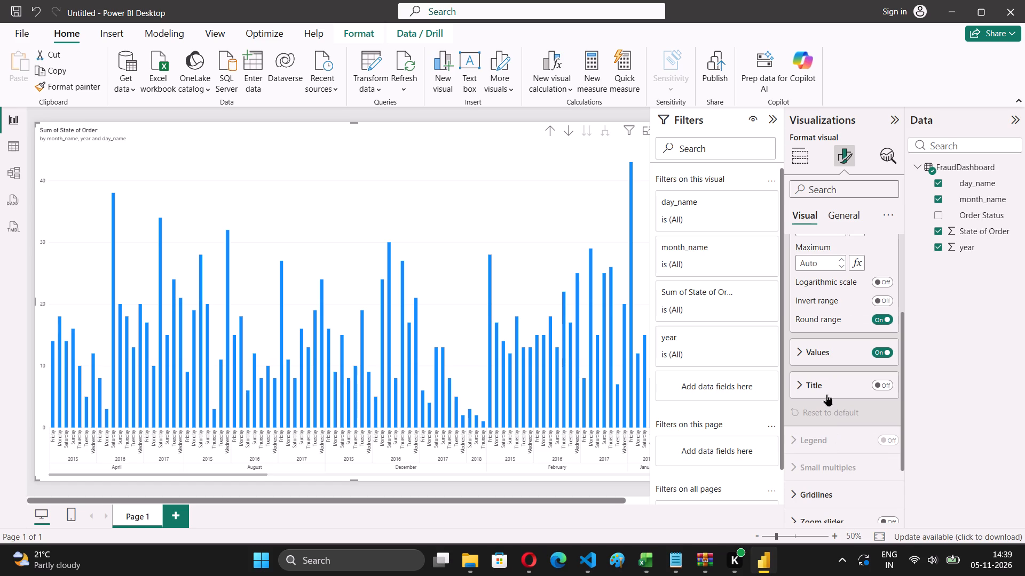
left_click(817, 354)
scroll(851, 428, "down", 2)
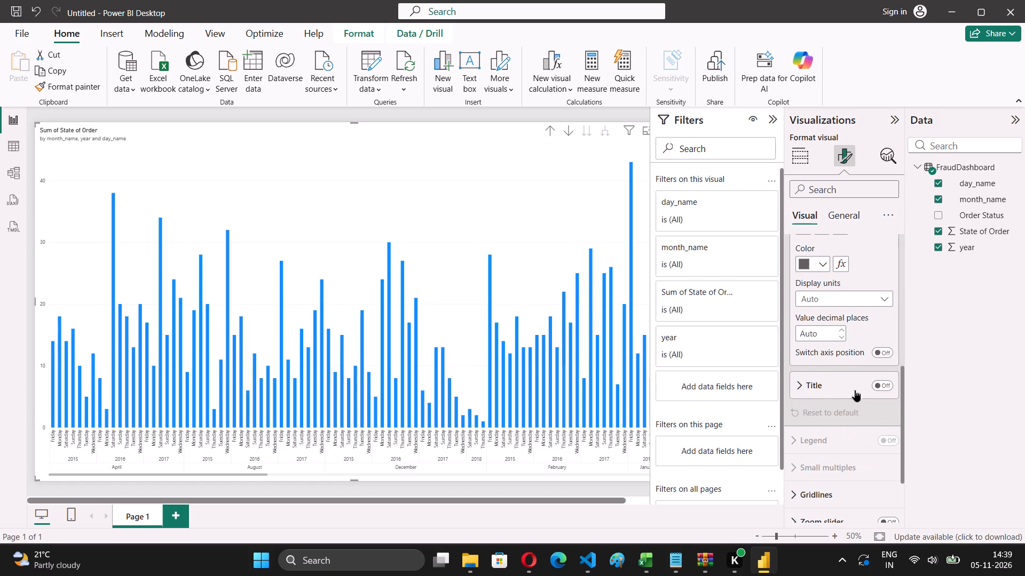
left_click(848, 388)
left_click(848, 388)
scroll(848, 388, "up", 1)
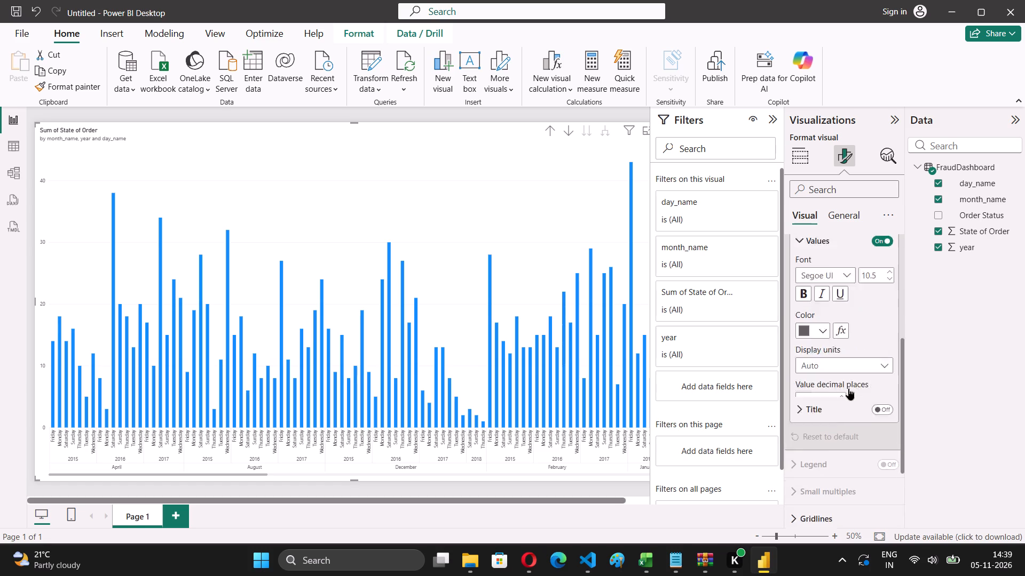
scroll(848, 388, "up", 1)
left_click(827, 369)
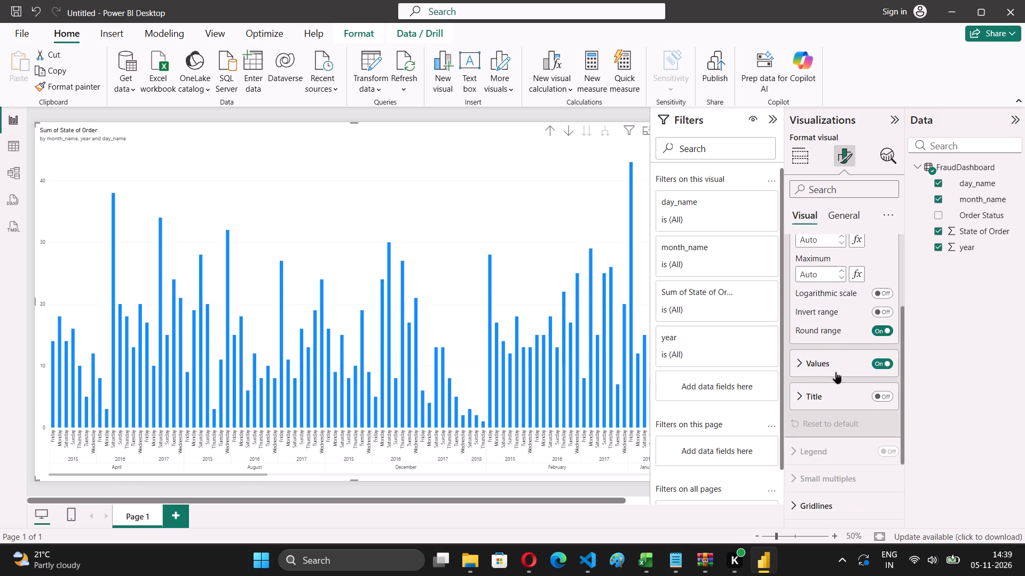
Turn on data labels for the column chart.
scroll(832, 394, "down", 2)
scroll(883, 475, "down", 1)
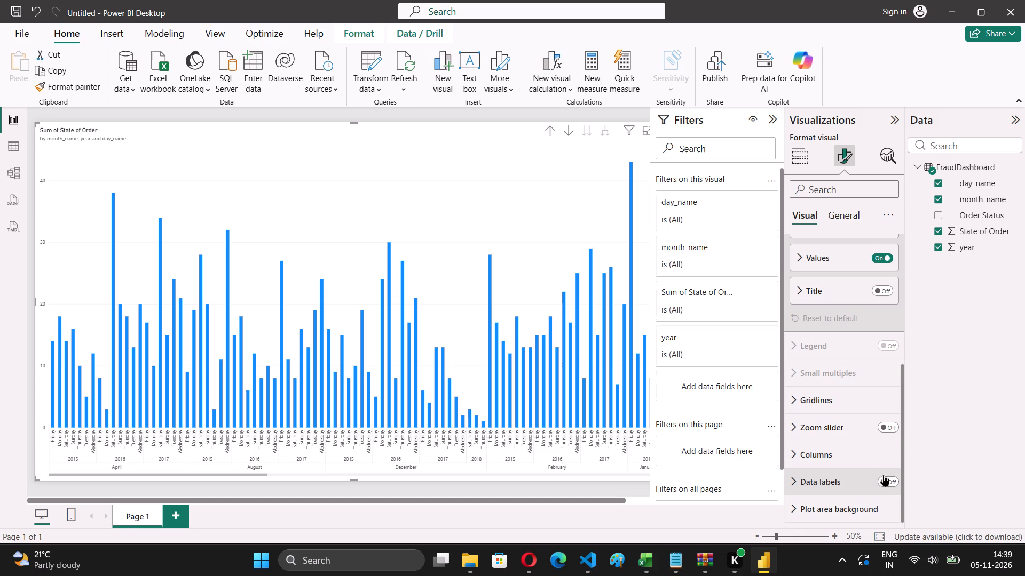
scroll(883, 475, "down", 1)
left_click(887, 476)
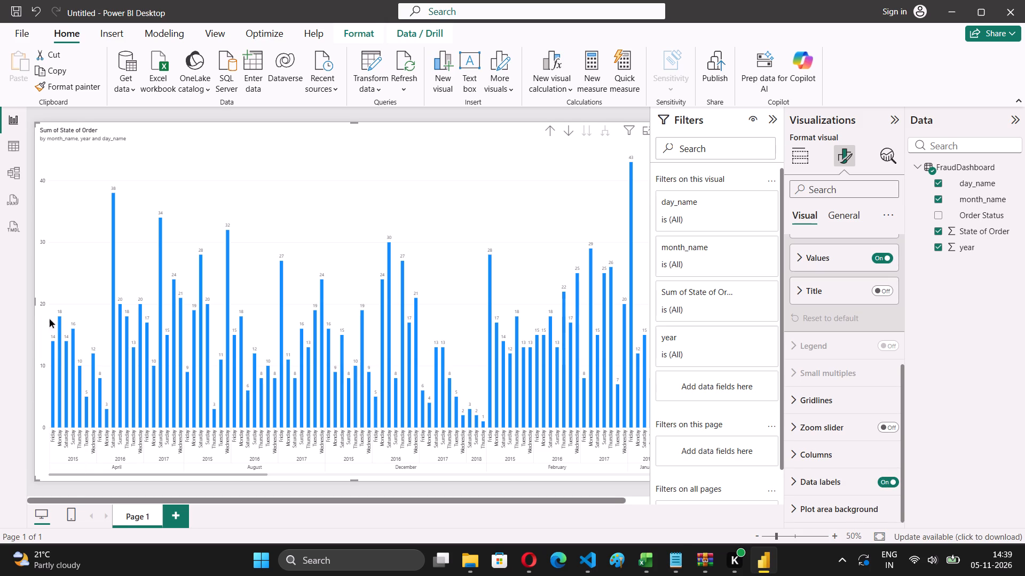
Collapse the Filters pane to give the report canvas more room.
left_click(494, 361)
left_click(779, 121)
left_click(767, 129)
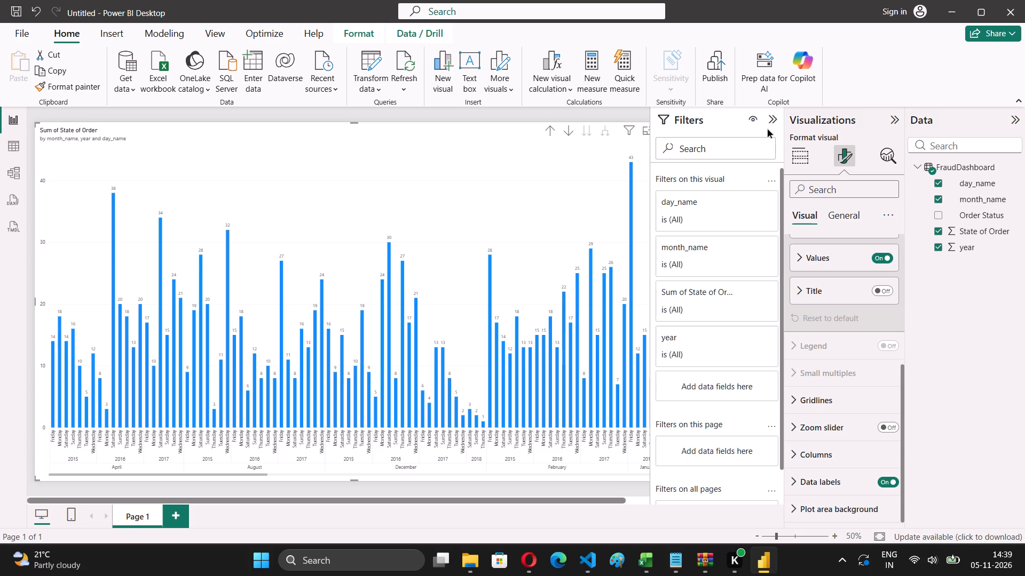
left_click(768, 117)
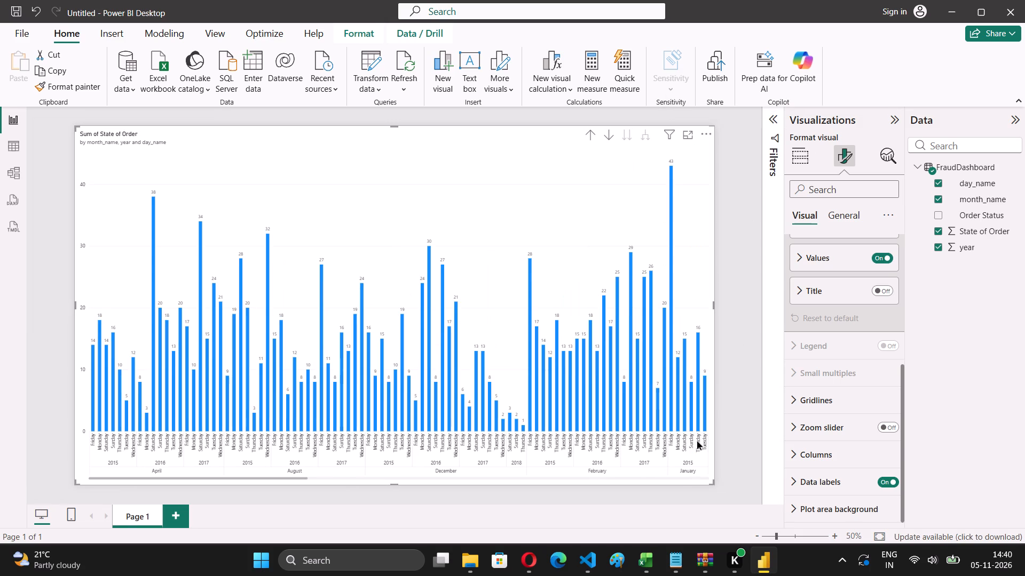
scroll(438, 461, "left", 1)
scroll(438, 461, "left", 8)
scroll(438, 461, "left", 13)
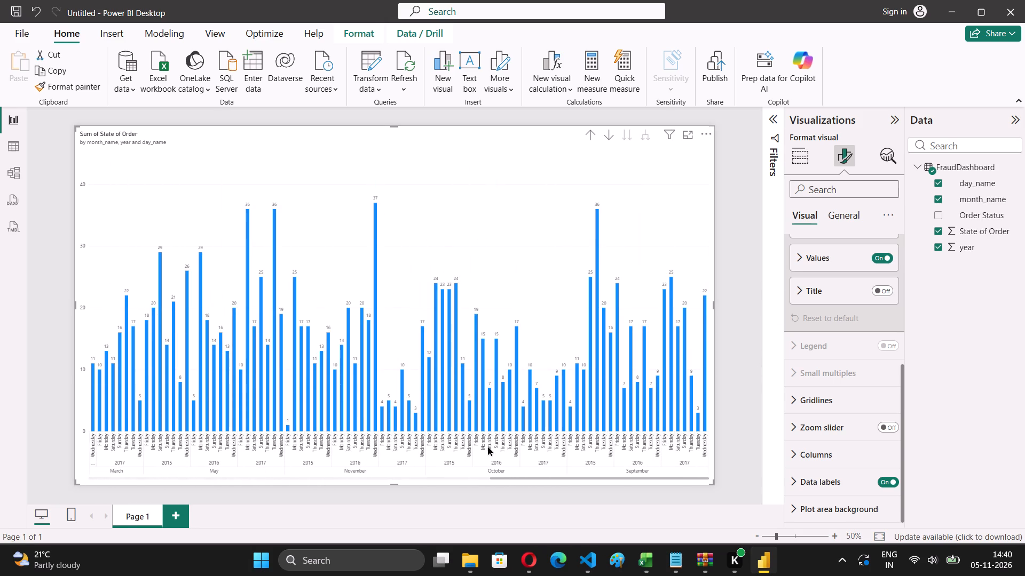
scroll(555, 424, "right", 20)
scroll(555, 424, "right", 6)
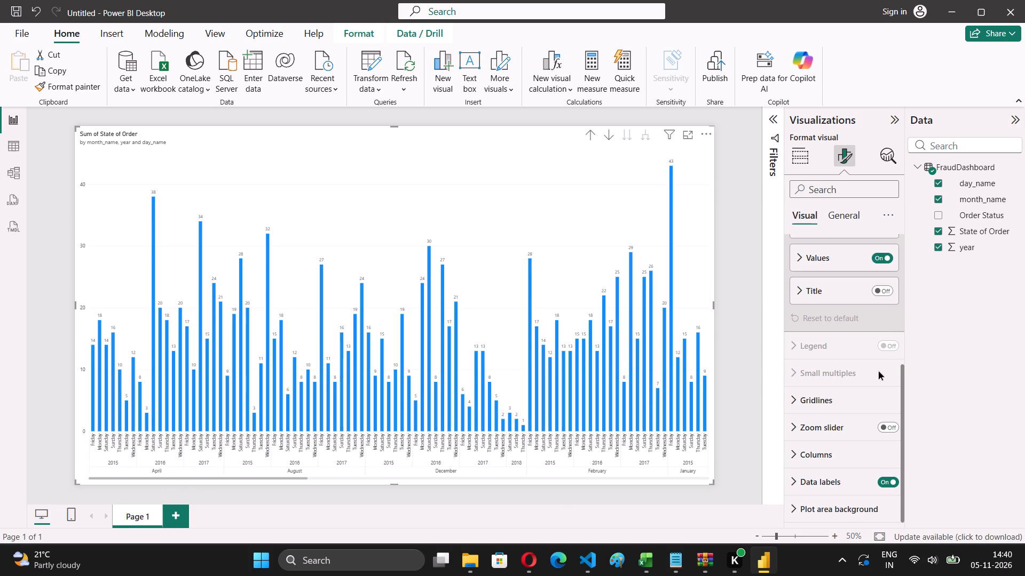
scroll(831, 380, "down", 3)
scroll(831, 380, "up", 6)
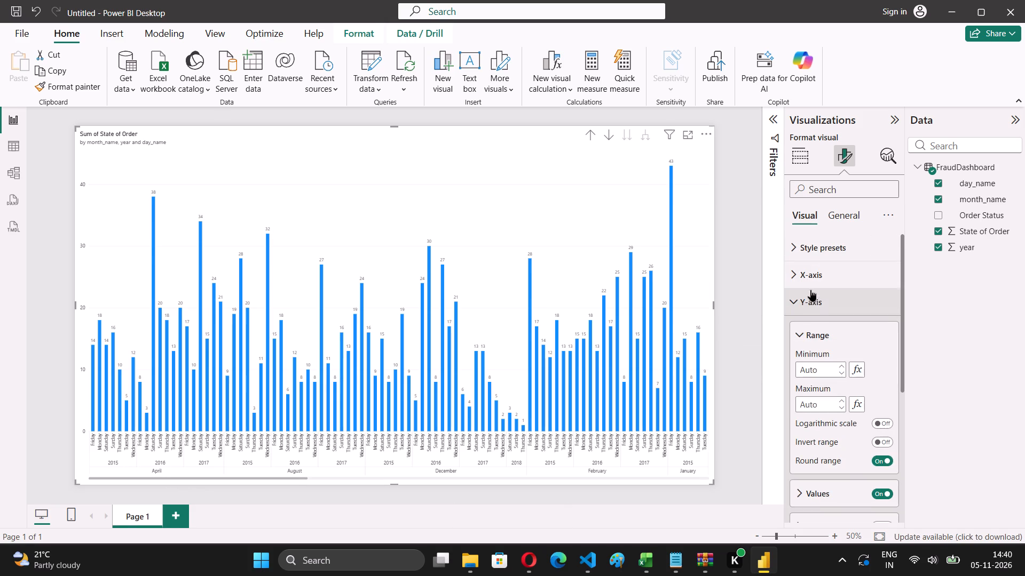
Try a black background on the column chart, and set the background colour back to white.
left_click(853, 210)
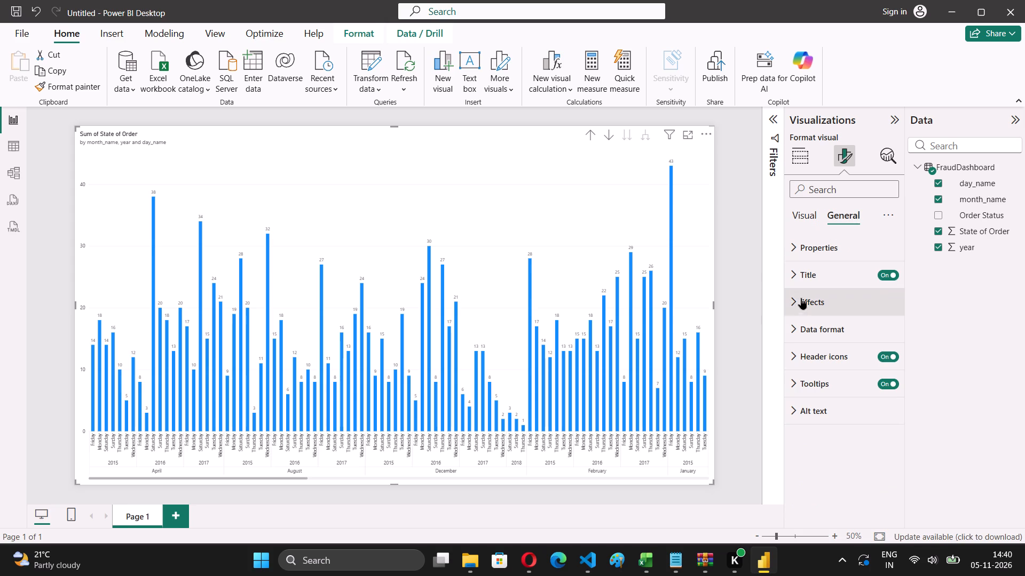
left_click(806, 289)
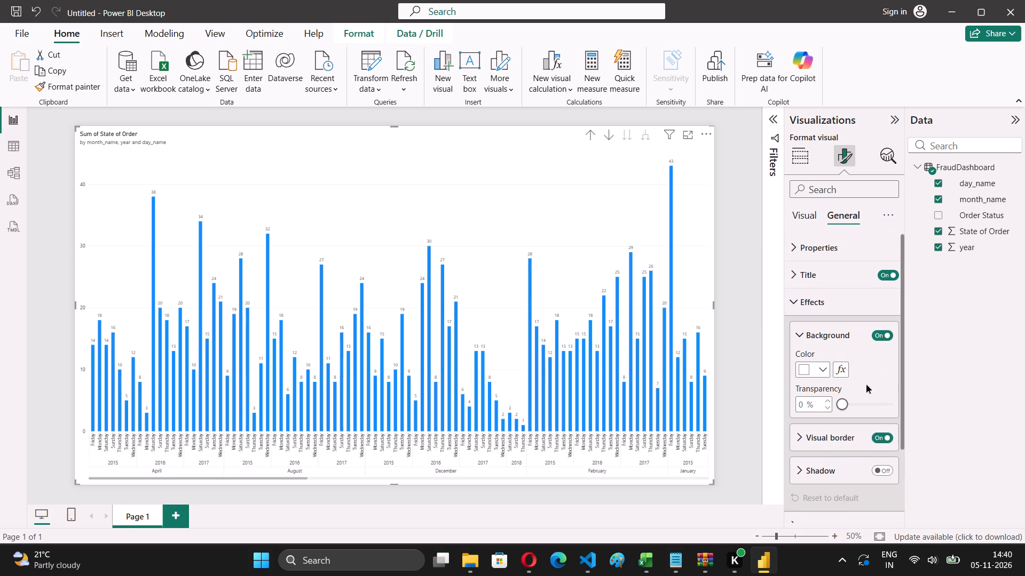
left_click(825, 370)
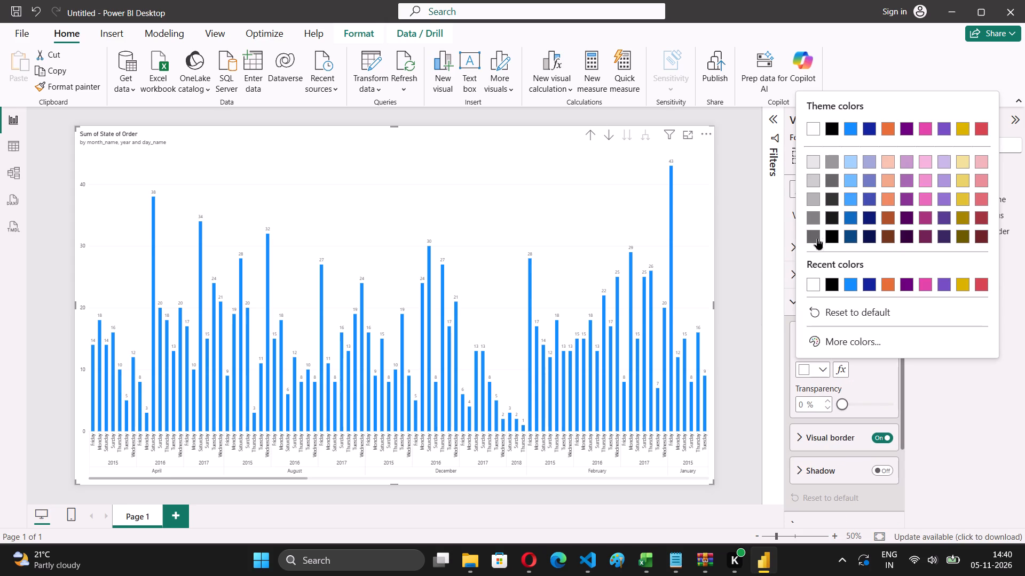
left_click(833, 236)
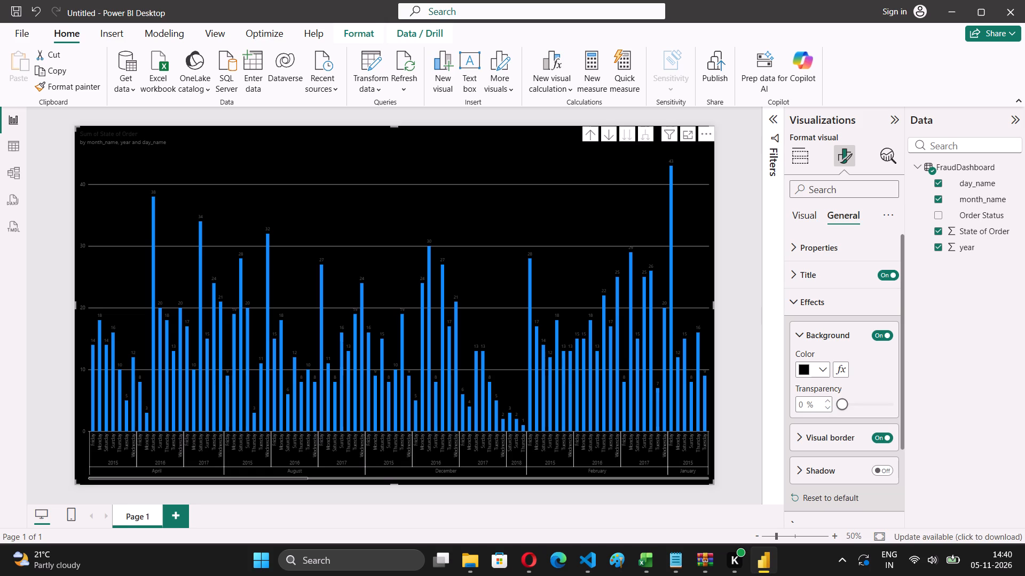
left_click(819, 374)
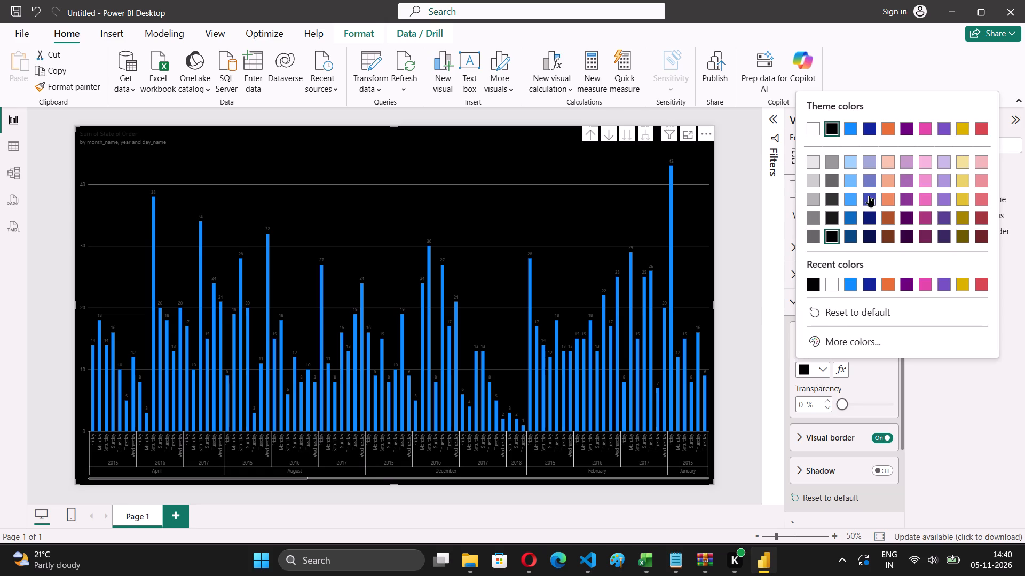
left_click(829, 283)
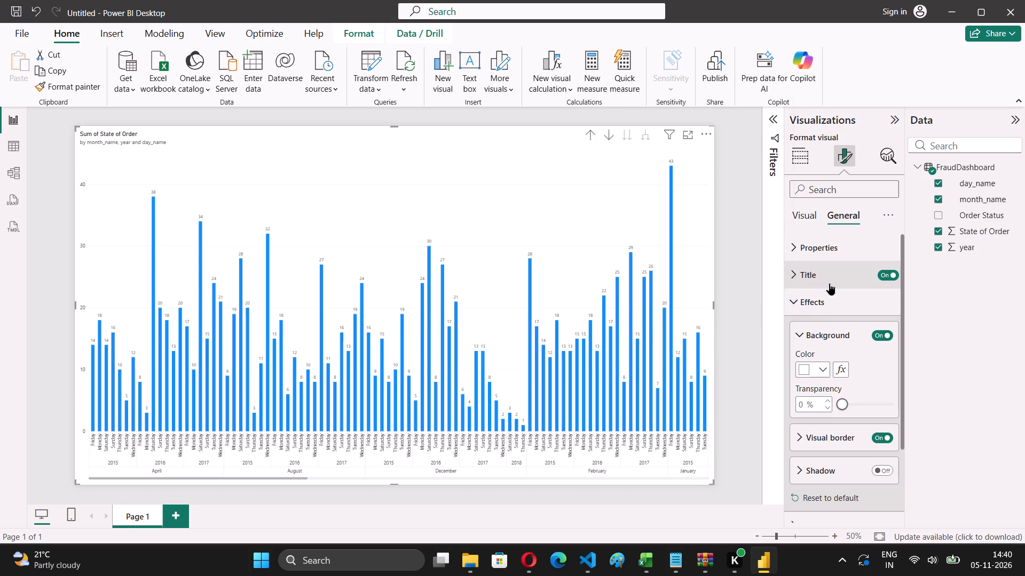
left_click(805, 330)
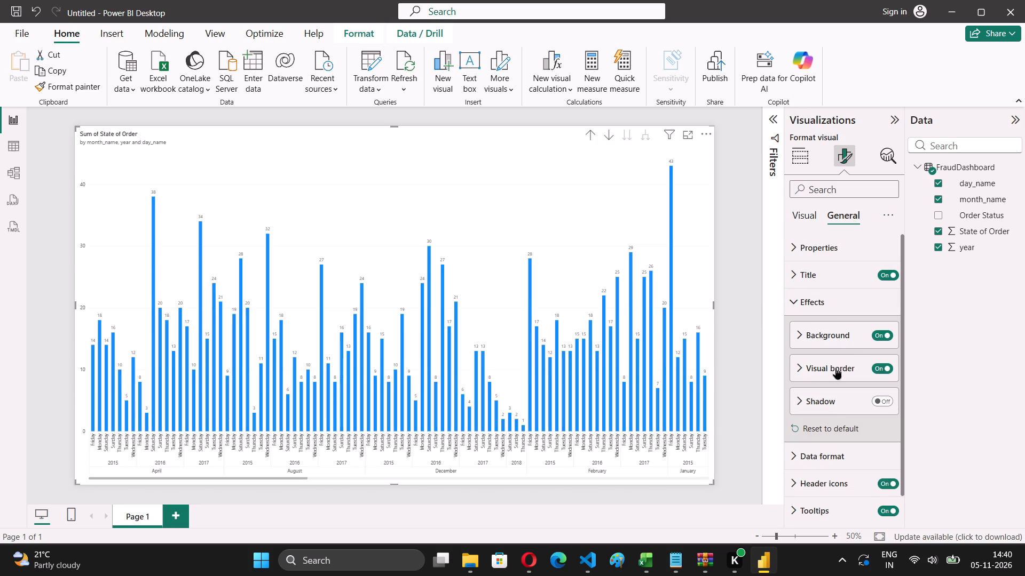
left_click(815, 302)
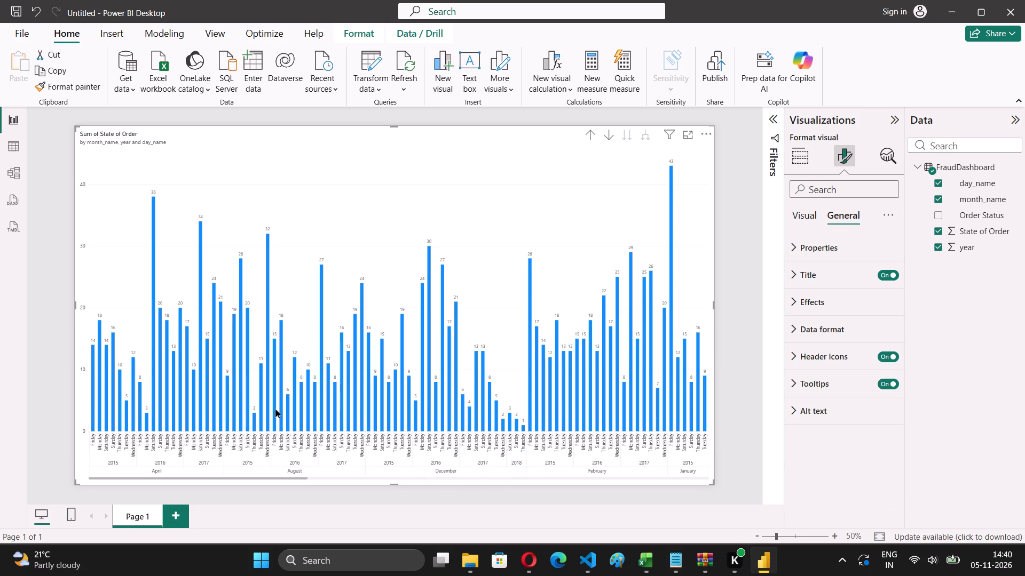
Examine the column chart's labelled columns and its month, year and day axis at 60% page zoom.
scroll(494, 458, "left", 4)
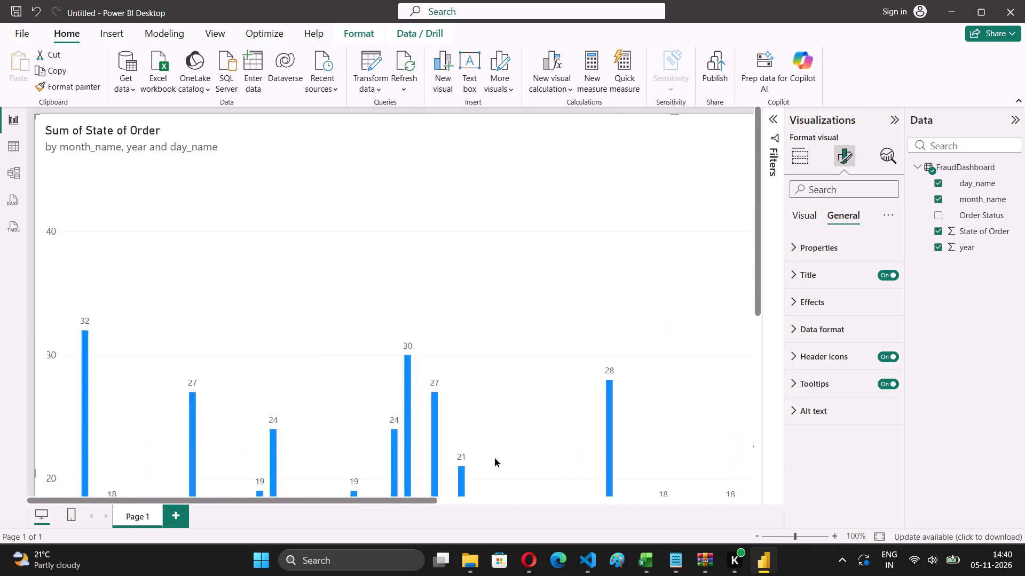
scroll(398, 466, "down", 2)
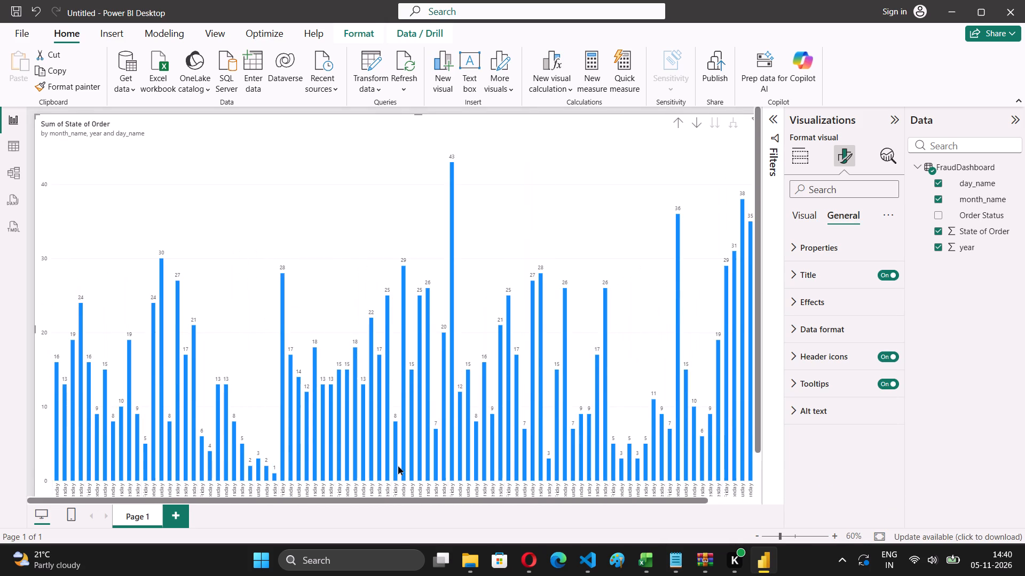
scroll(398, 466, "right", 1)
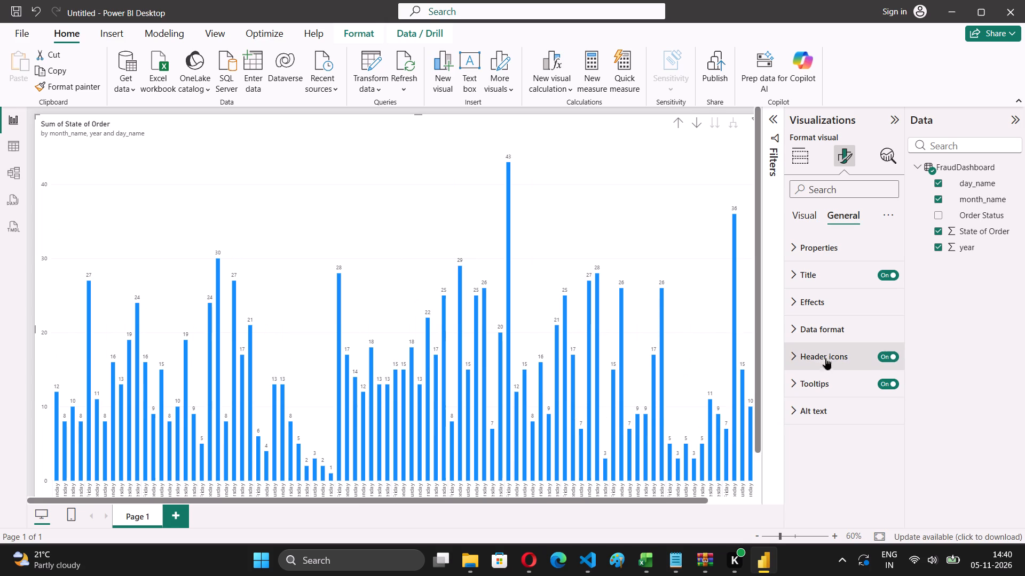
left_click_drag(760, 341, 762, 439)
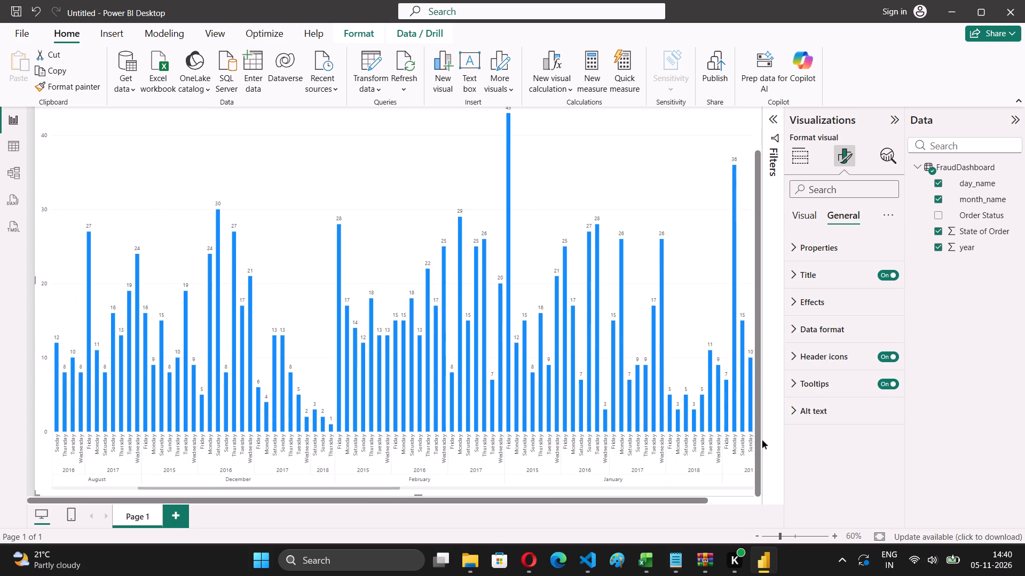
left_click_drag(333, 490, 371, 491)
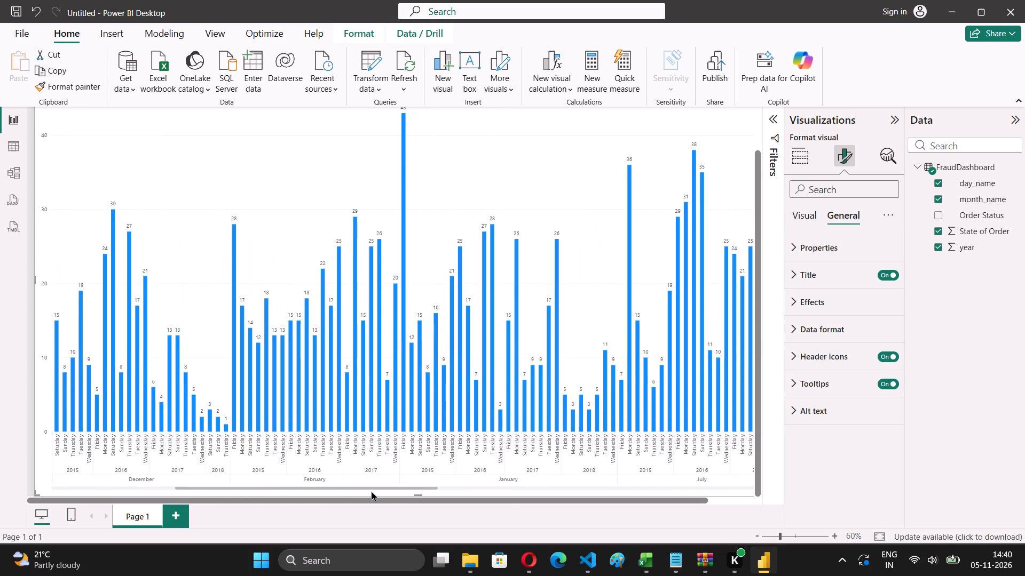
left_click_drag(371, 491, 182, 493)
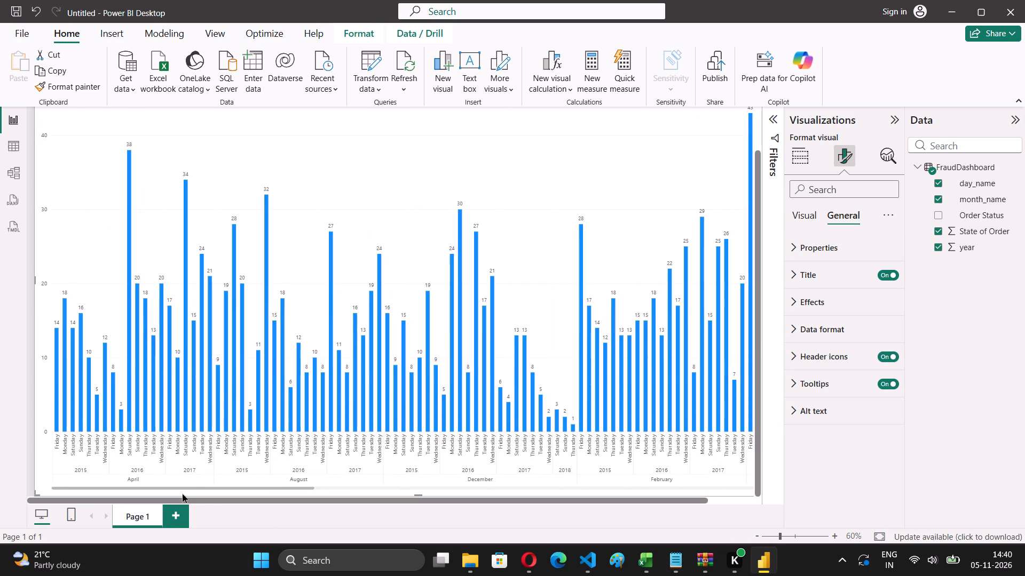
left_click_drag(182, 493, 185, 493)
left_click_drag(185, 493, 327, 493)
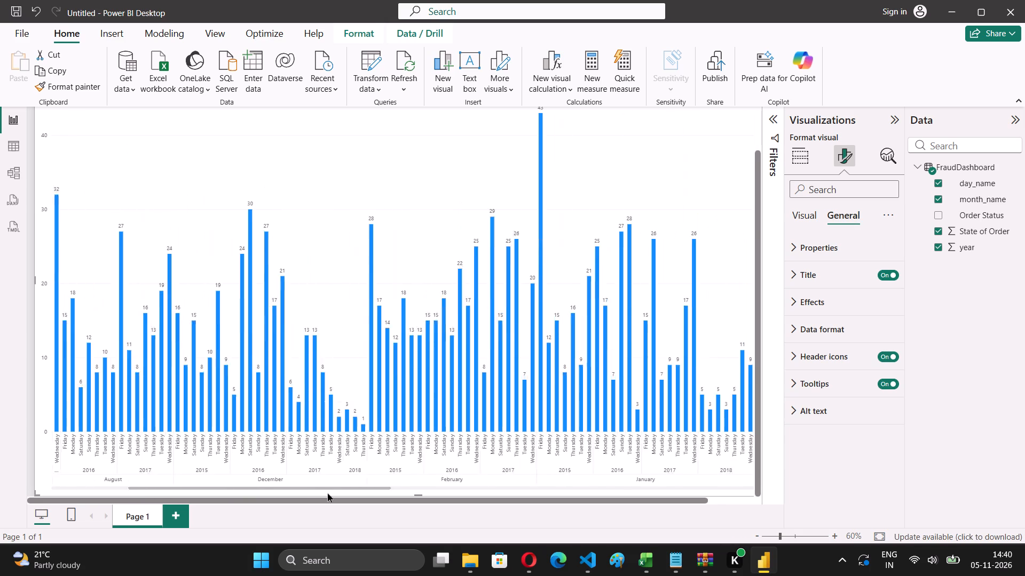
left_click_drag(327, 493, 329, 493)
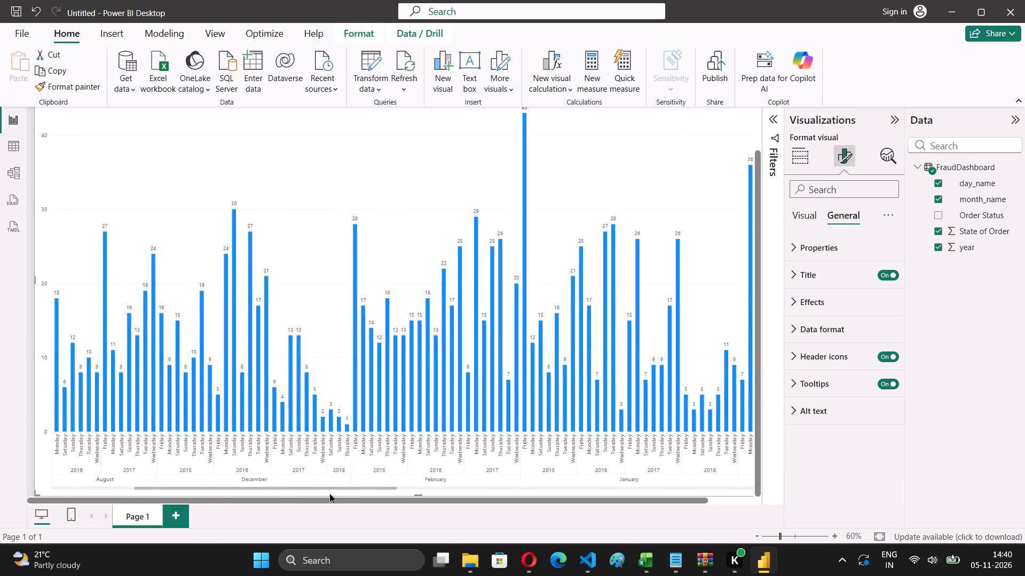
left_click_drag(329, 493, 352, 493)
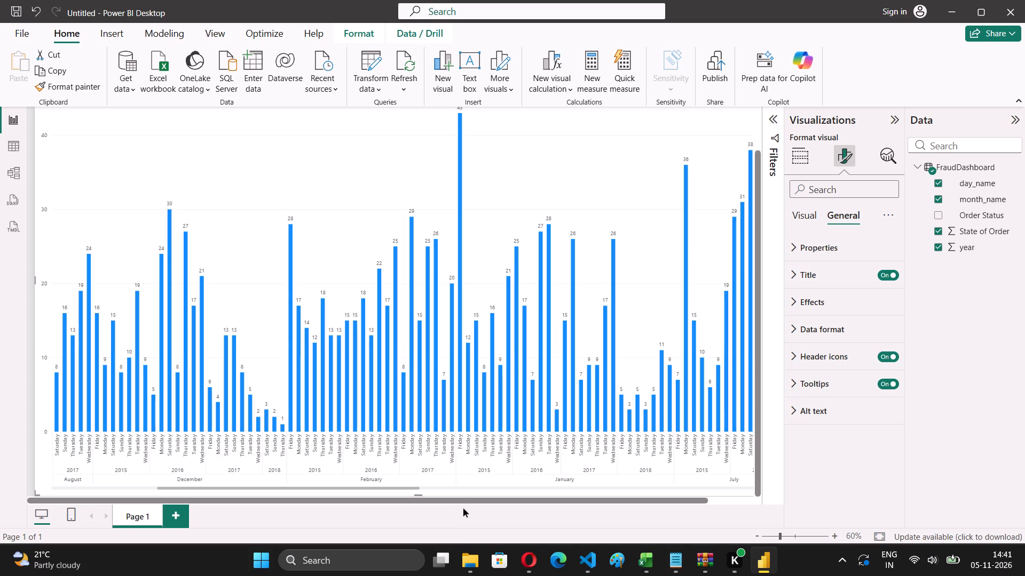
left_click_drag(482, 499, 265, 537)
left_click_drag(578, 394, 588, 379)
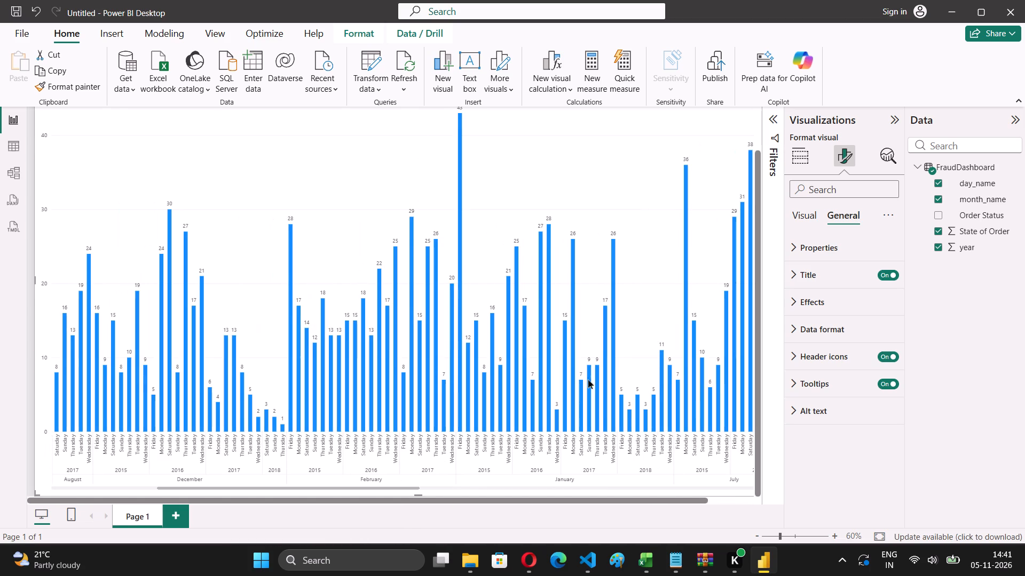
left_click_drag(588, 379, 769, 374)
left_click_drag(757, 366, 761, 314)
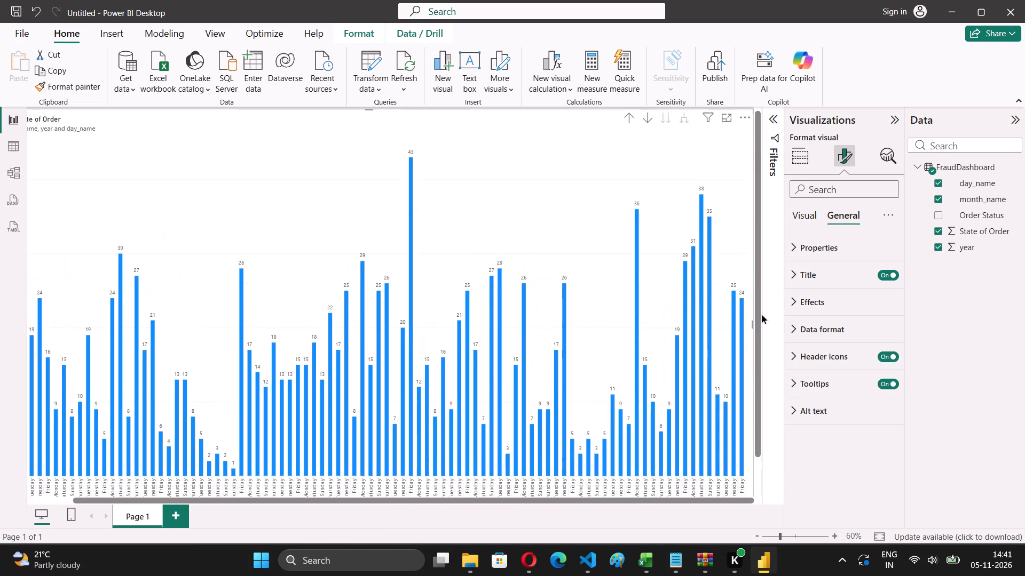
left_click_drag(761, 314, 760, 289)
left_click_drag(528, 500, 380, 509)
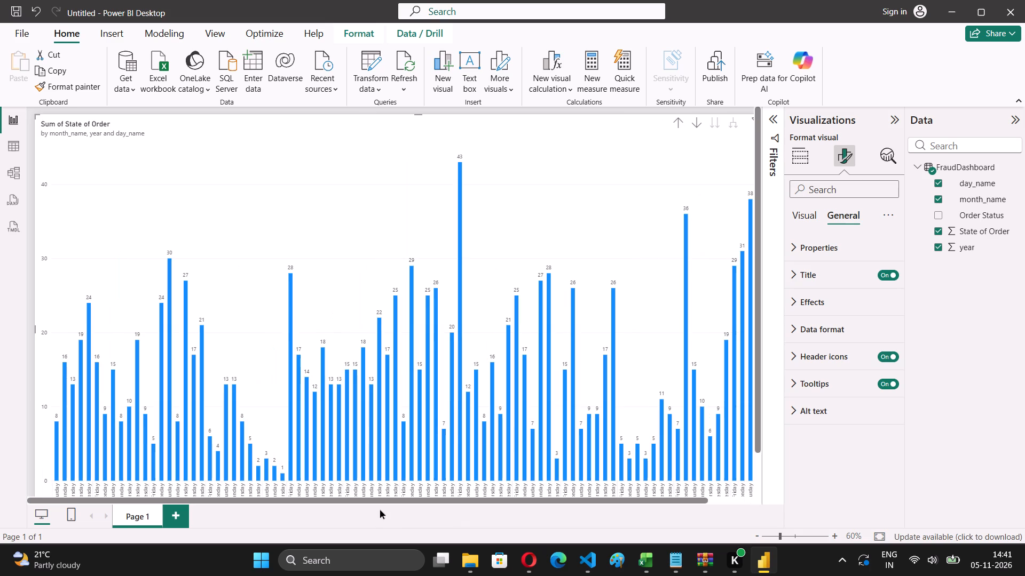
Review the column chart's field assignments and its visual formatting options, including the Y-axis range settings.
left_click(805, 158)
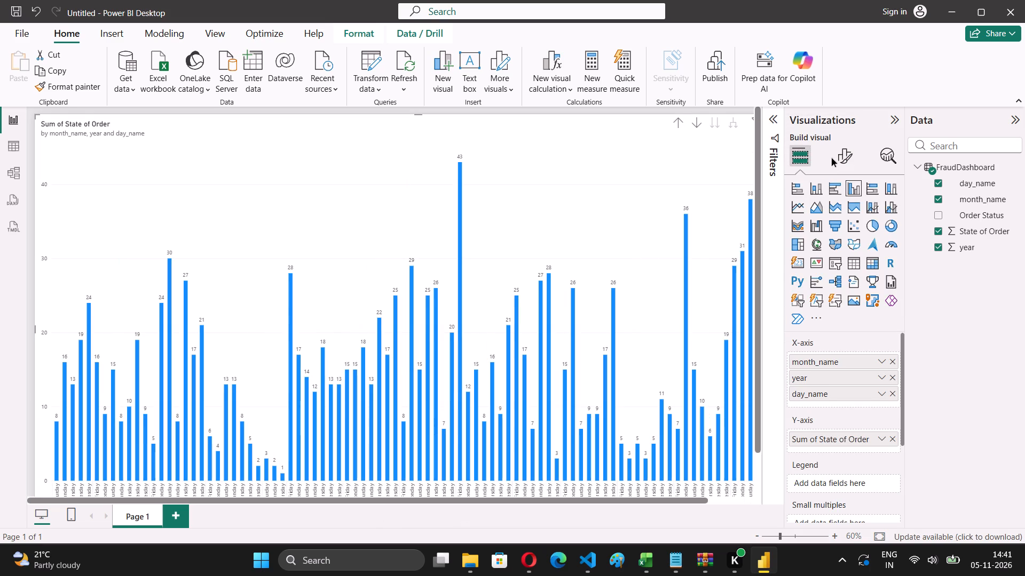
left_click_drag(839, 153, 834, 177)
left_click(842, 158)
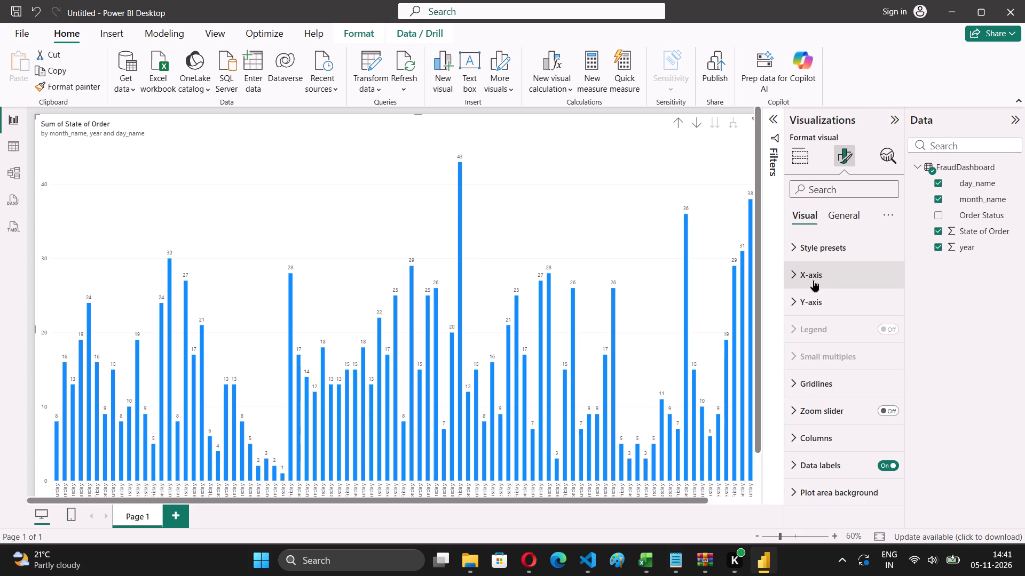
scroll(834, 316, "down", 1)
left_click(823, 305)
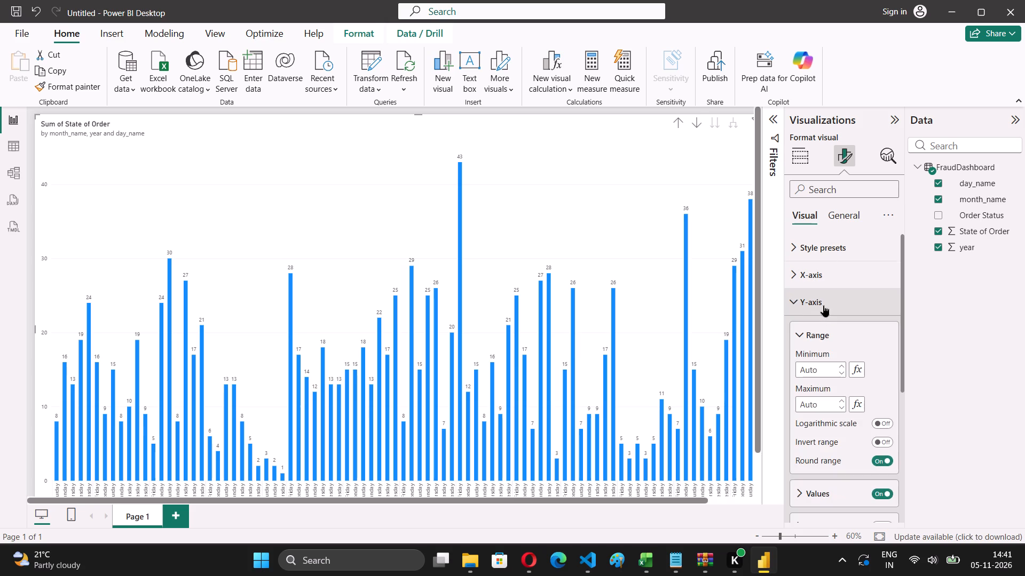
scroll(823, 305, "down", 2)
scroll(823, 305, "up", 2)
left_click(810, 270)
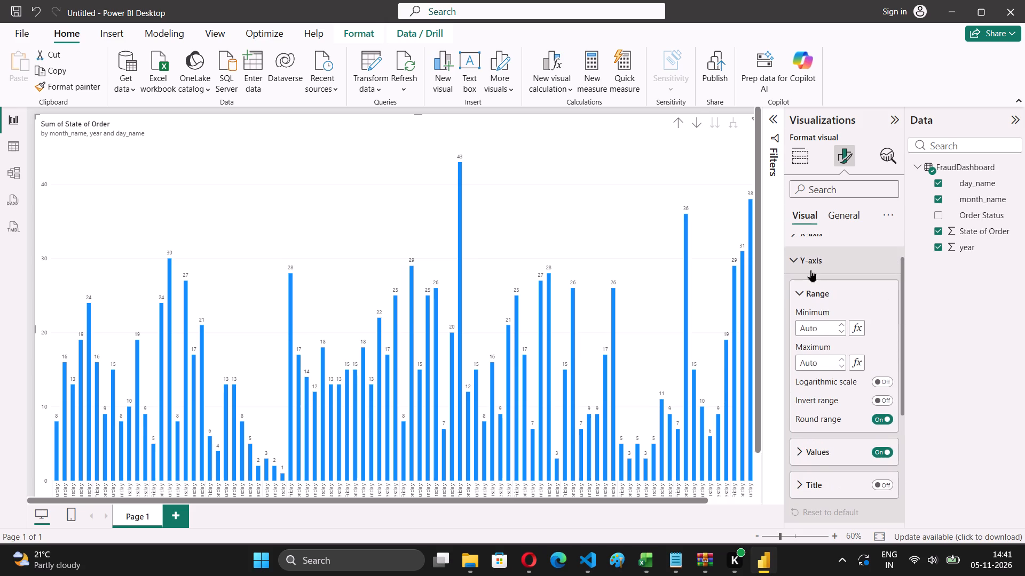
scroll(810, 270, "up", 7)
left_click(808, 165)
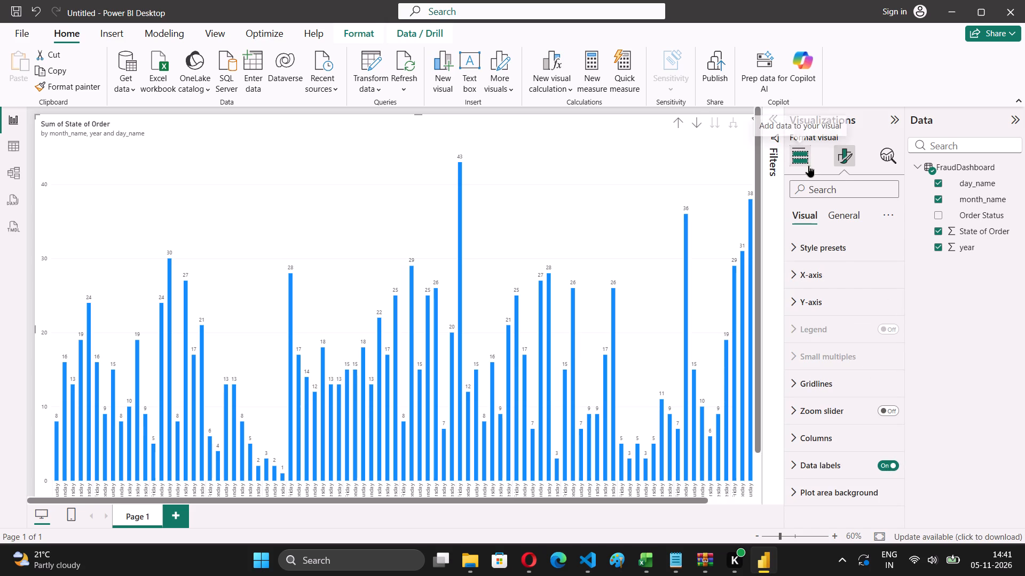
View the data record behind the Sunday, January 2016 column, return to the report and reopen the chart's formatting options.
left_click(557, 407)
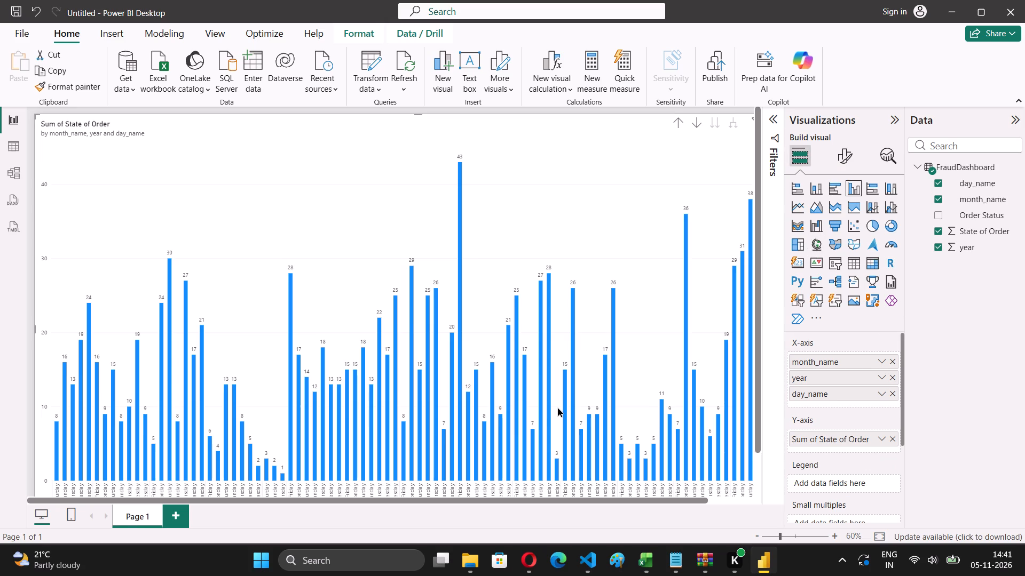
left_click(541, 412)
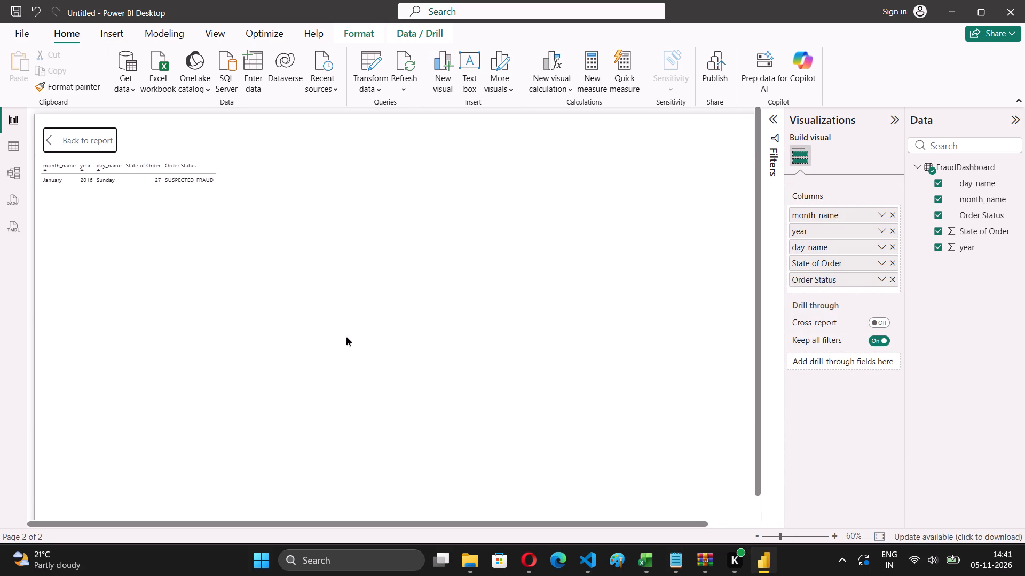
left_click(105, 151)
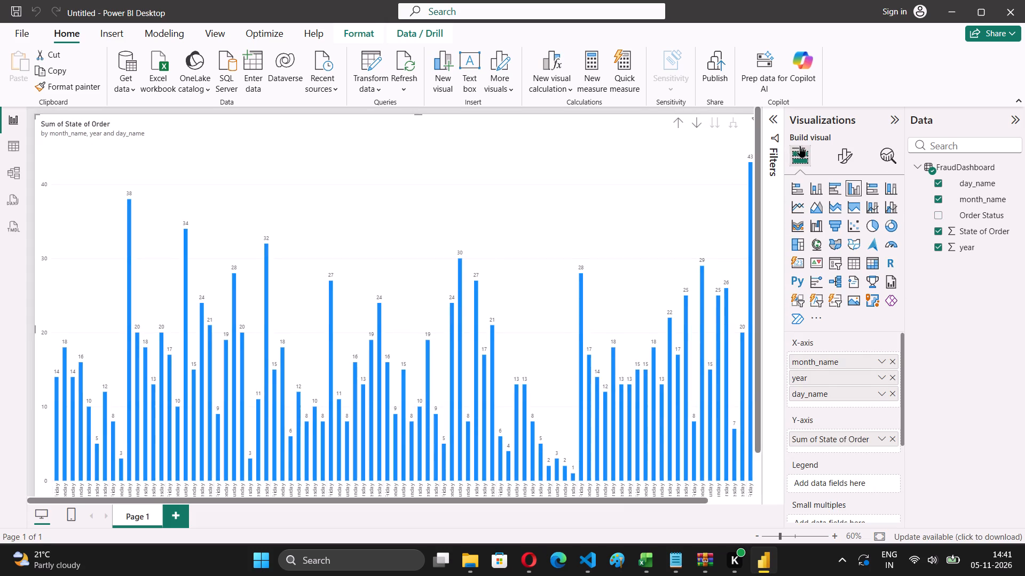
left_click(840, 157)
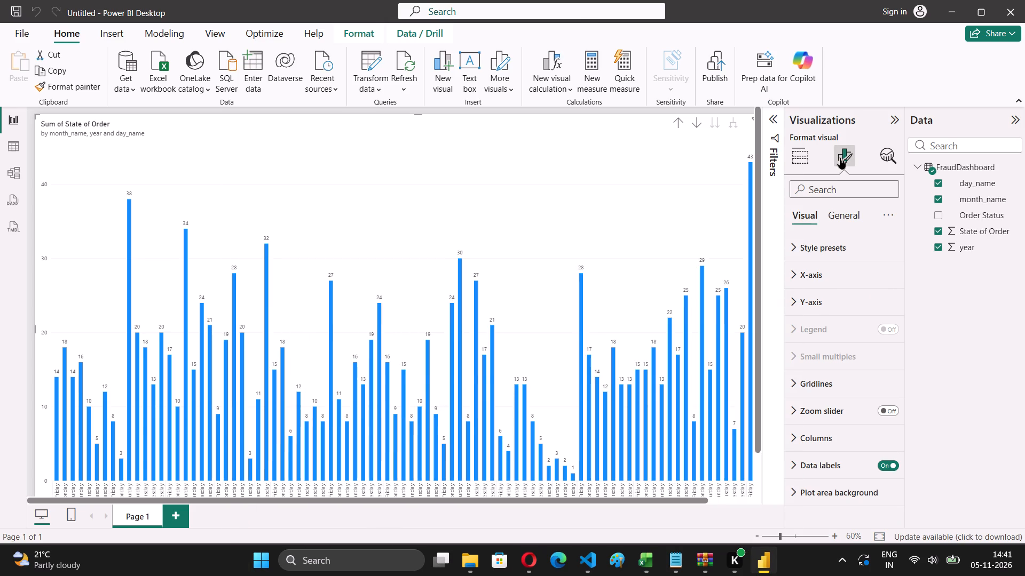
Calculate 157 minus 116 in Calculator, close it and return to the Power BI report.
type("157")
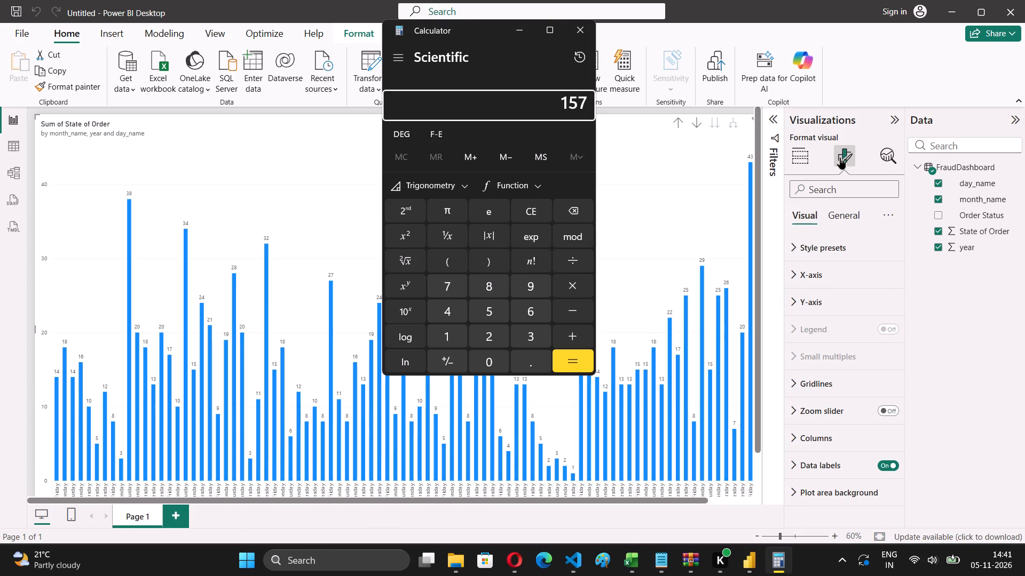
type("-116][")
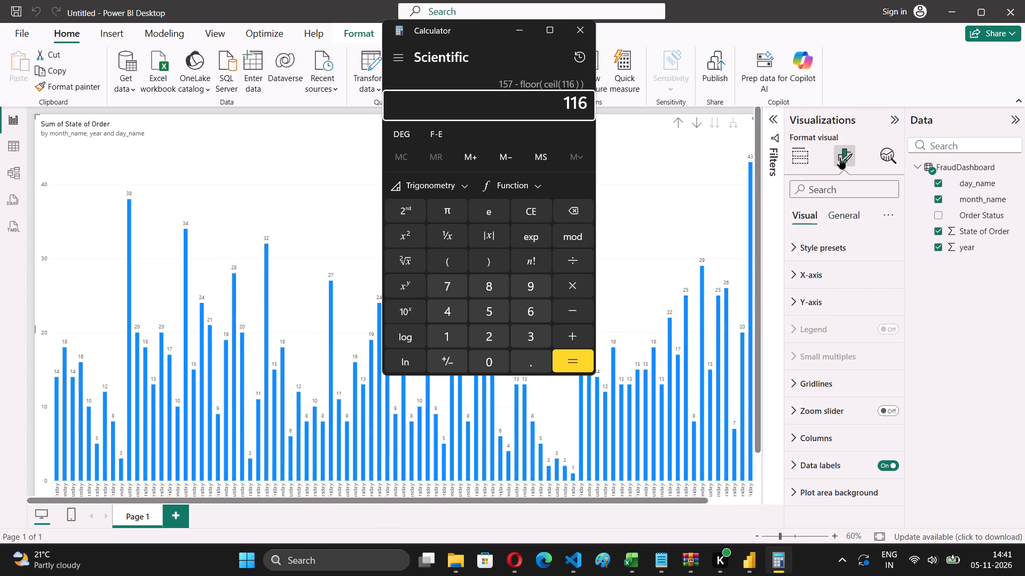
key("BackSpace")
key("BackSpace")
key("equal")
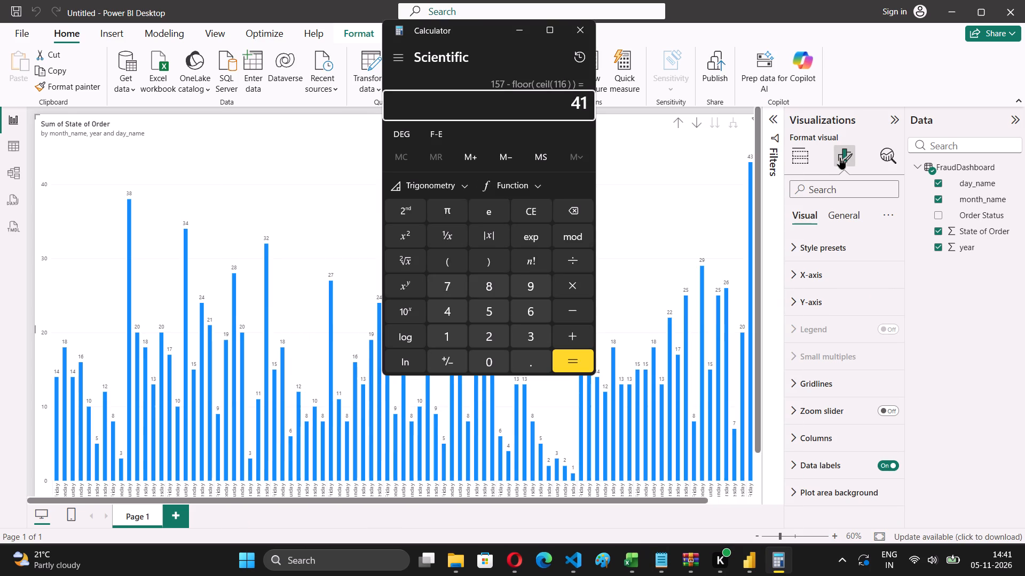
left_click(578, 36)
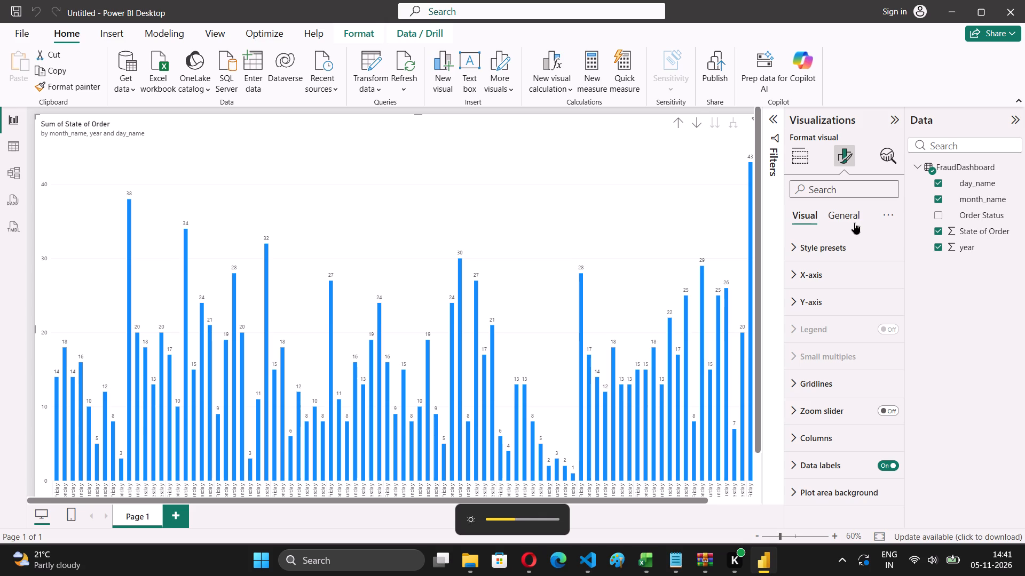
Review the column chart's X-axis values, Y-axis range and general formatting options.
scroll(823, 423, "down", 3)
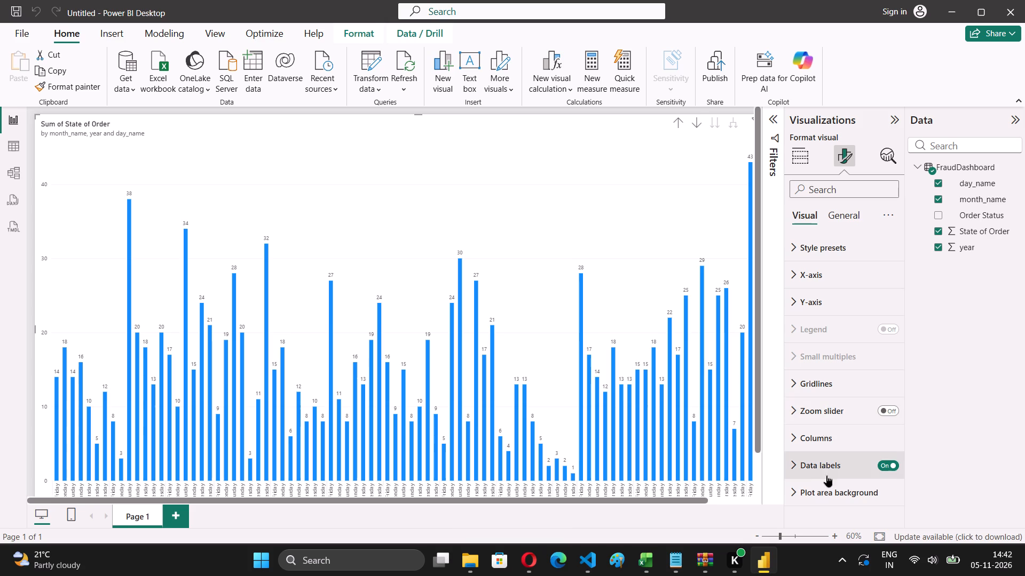
left_click(821, 283)
left_click(821, 283)
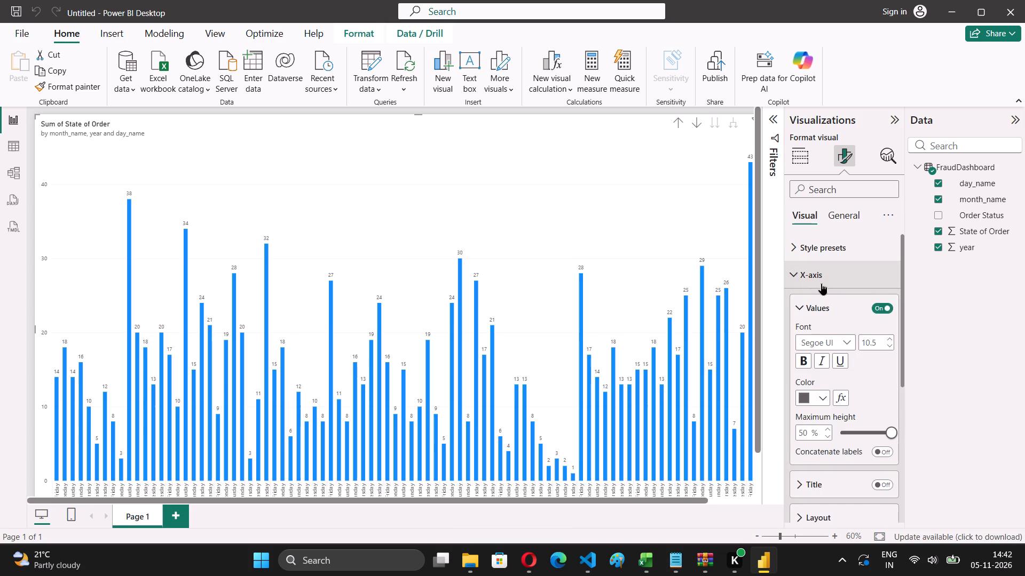
left_click(814, 307)
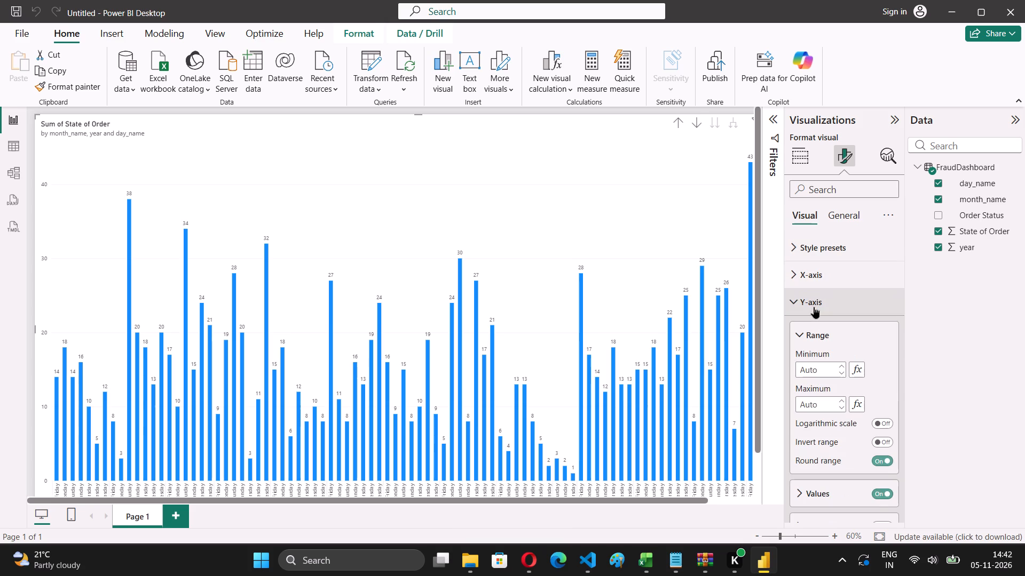
scroll(814, 307, "down", 1)
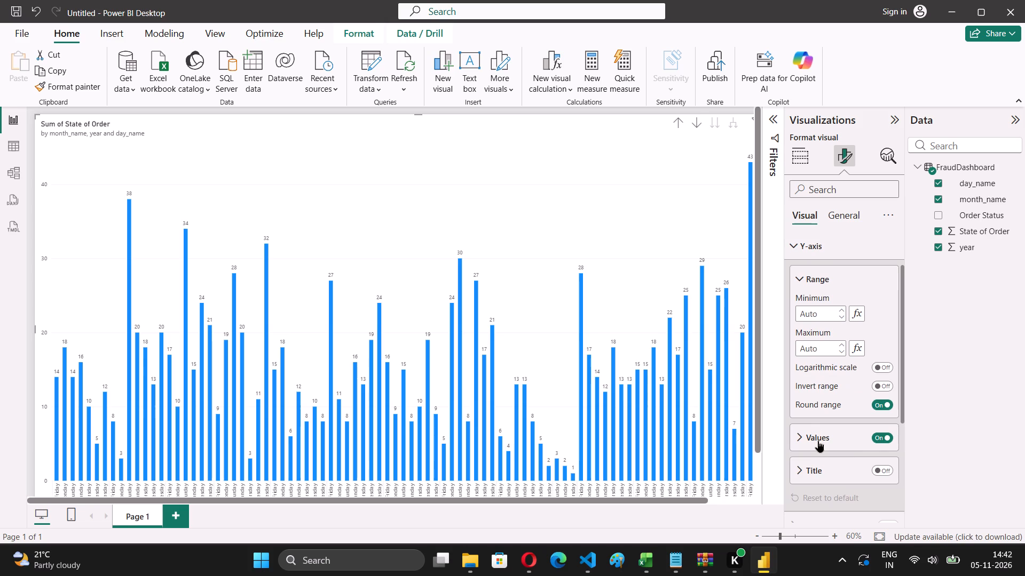
scroll(818, 441, "up", 2)
left_click(809, 307)
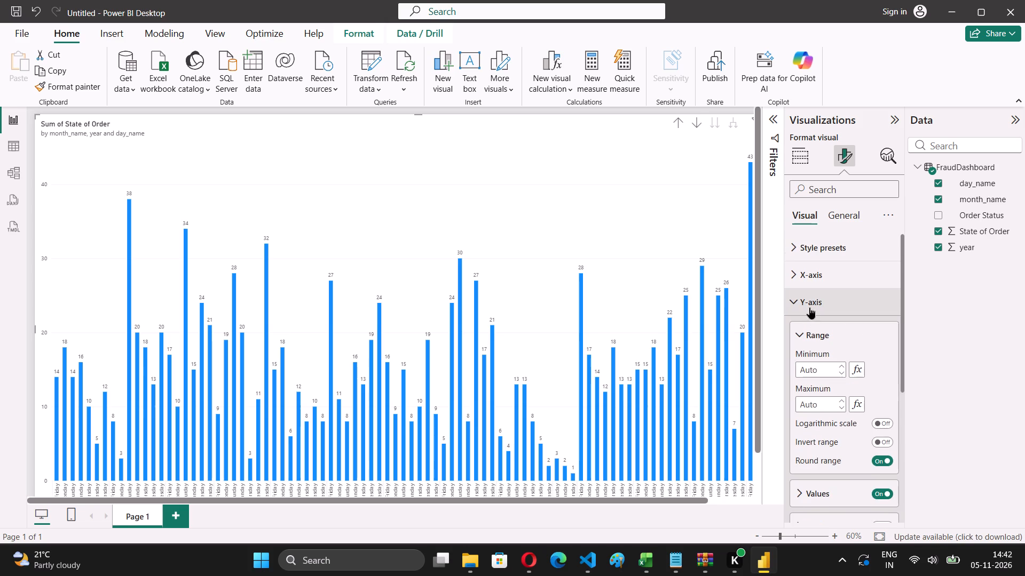
left_click(837, 234)
left_click(837, 234)
left_click(838, 215)
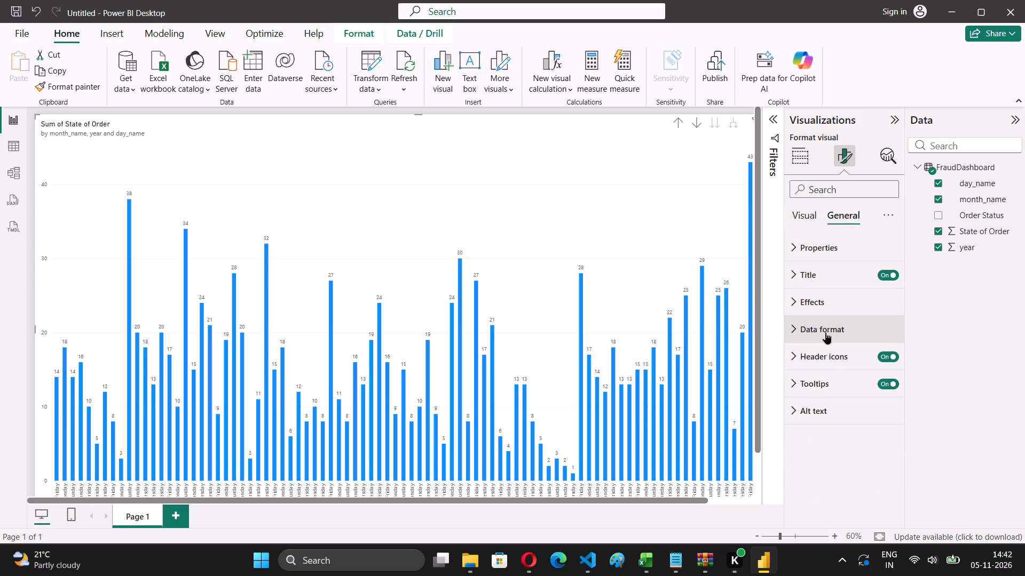
left_click(827, 252)
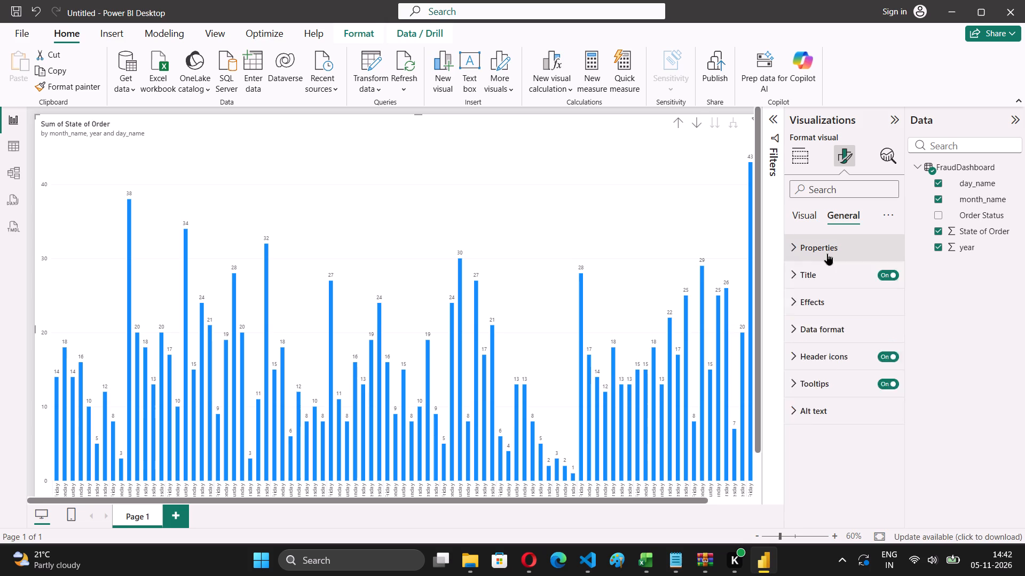
left_click(827, 252)
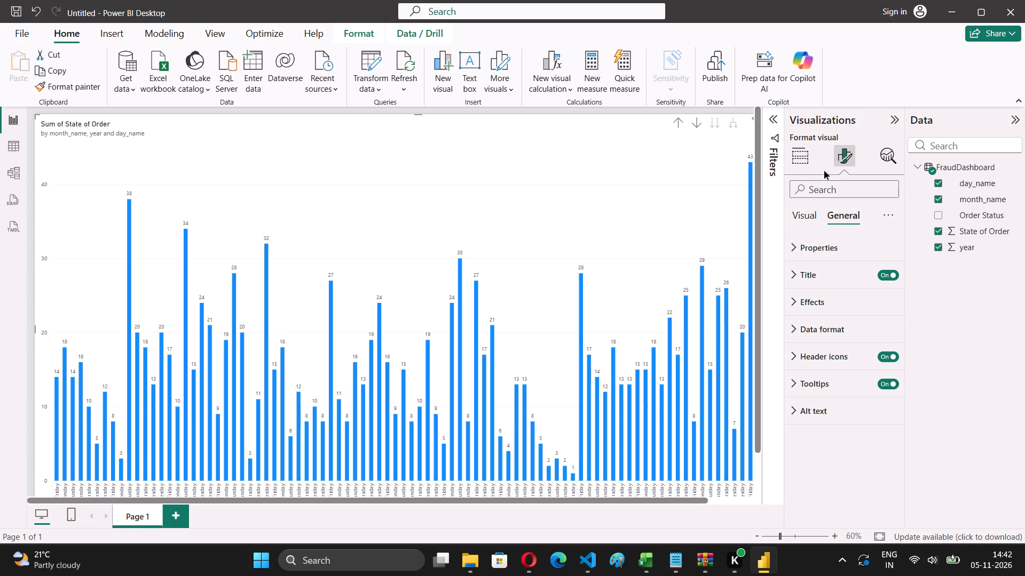
Review the column chart's field assignments, including legend, small multiples, tooltips and drill-through, and compare its visual and general formatting options.
left_click(804, 157)
scroll(831, 395, "down", 4)
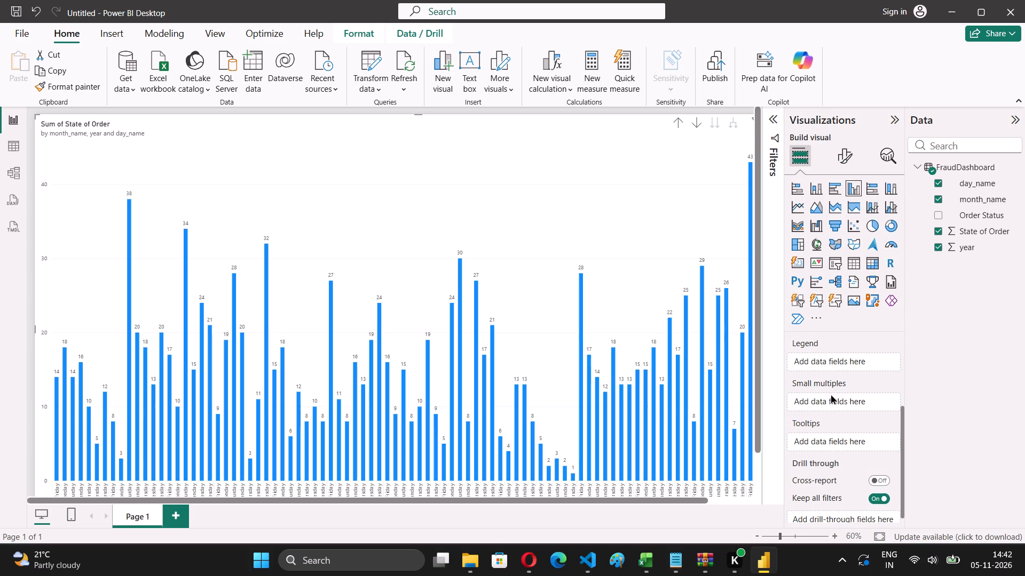
scroll(831, 395, "down", 1)
scroll(831, 395, "up", 6)
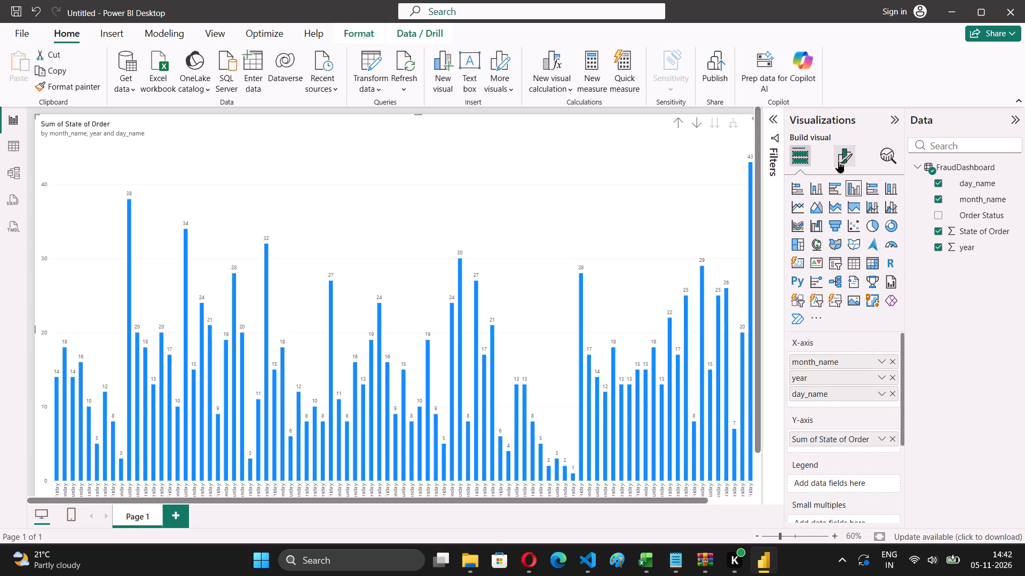
left_click(838, 161)
scroll(837, 256, "down", 2)
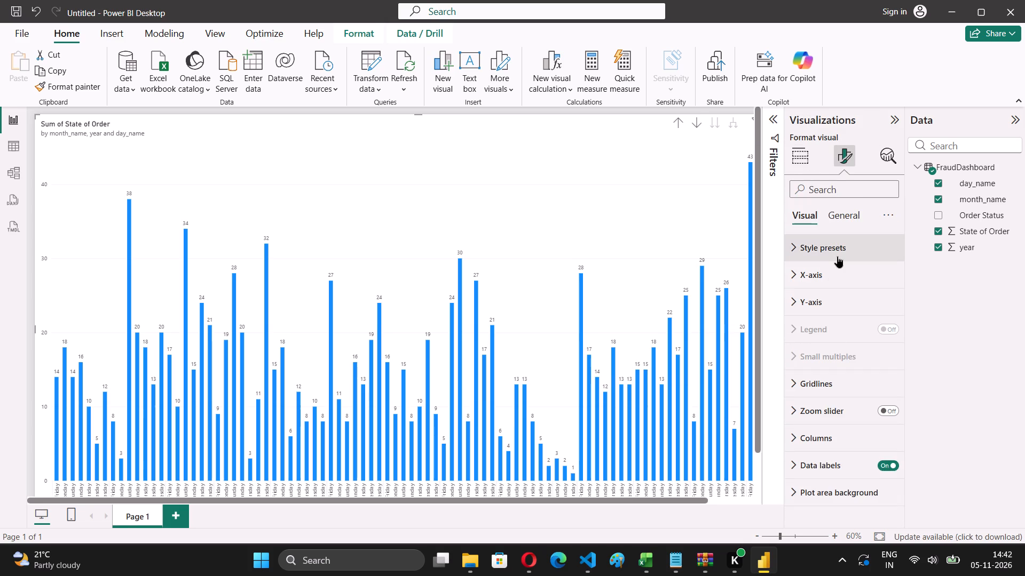
left_click(834, 221)
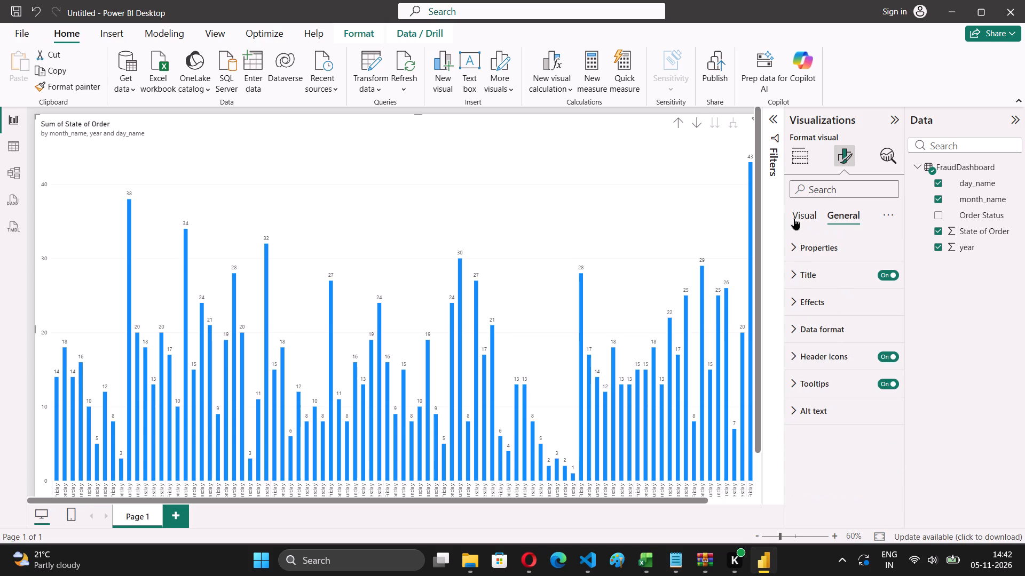
left_click(794, 218)
left_click(806, 150)
left_click(614, 297)
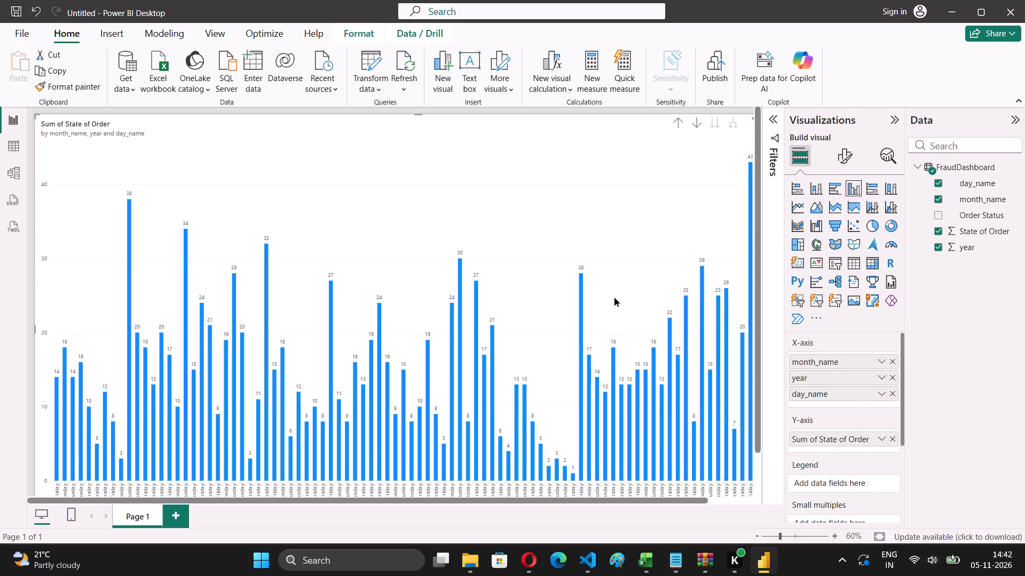
scroll(800, 406, "down", 3)
scroll(833, 479, "up", 5)
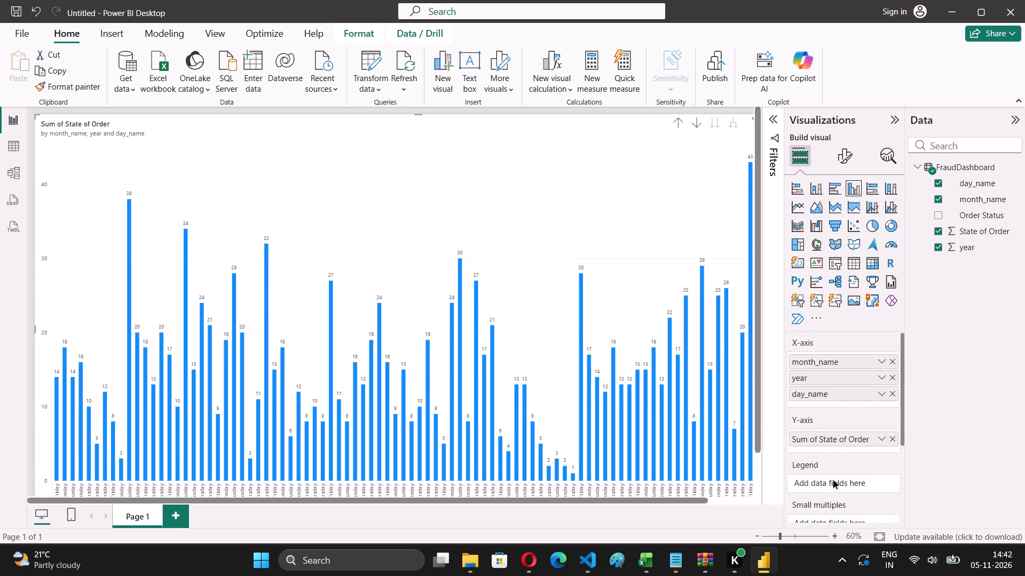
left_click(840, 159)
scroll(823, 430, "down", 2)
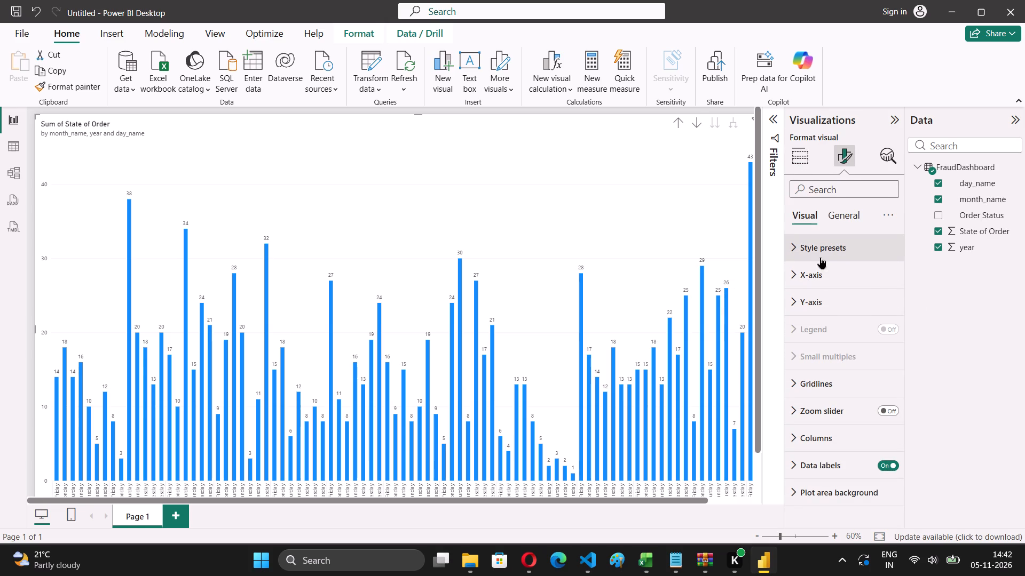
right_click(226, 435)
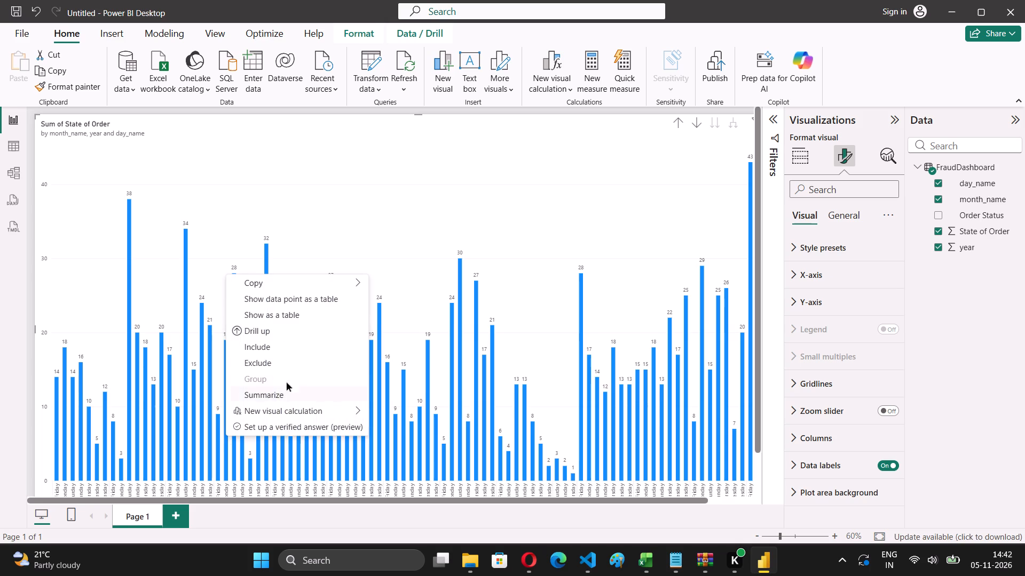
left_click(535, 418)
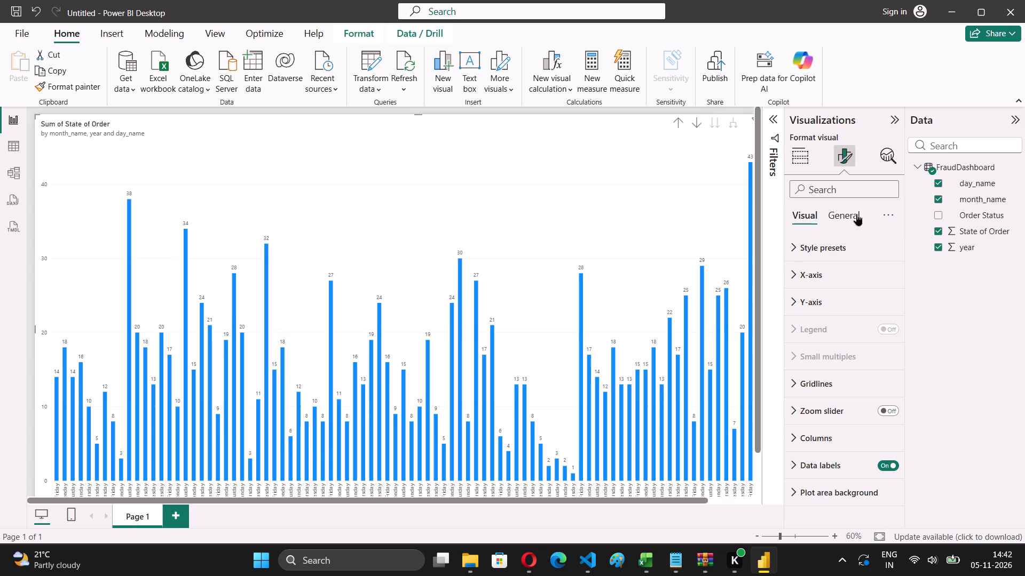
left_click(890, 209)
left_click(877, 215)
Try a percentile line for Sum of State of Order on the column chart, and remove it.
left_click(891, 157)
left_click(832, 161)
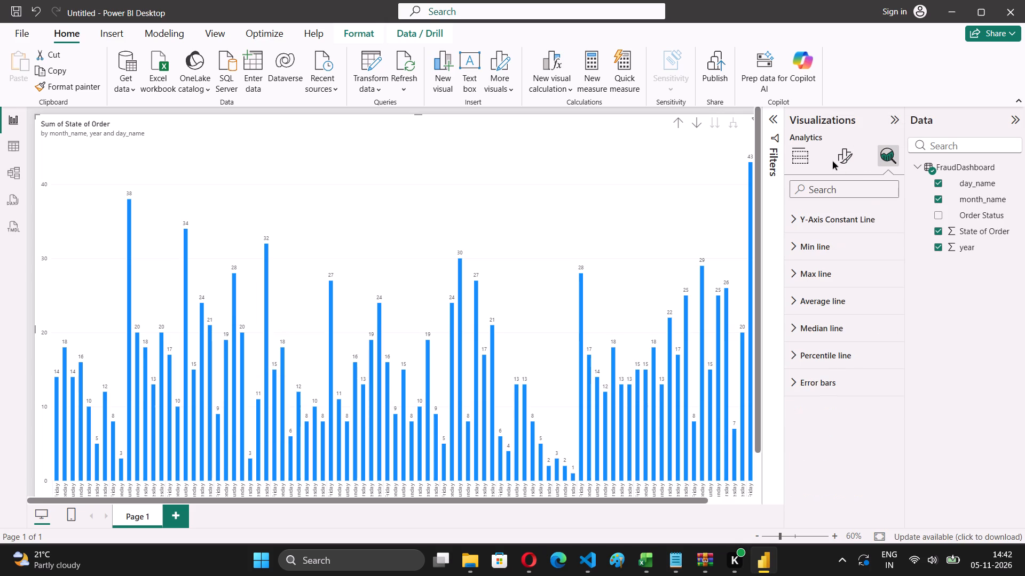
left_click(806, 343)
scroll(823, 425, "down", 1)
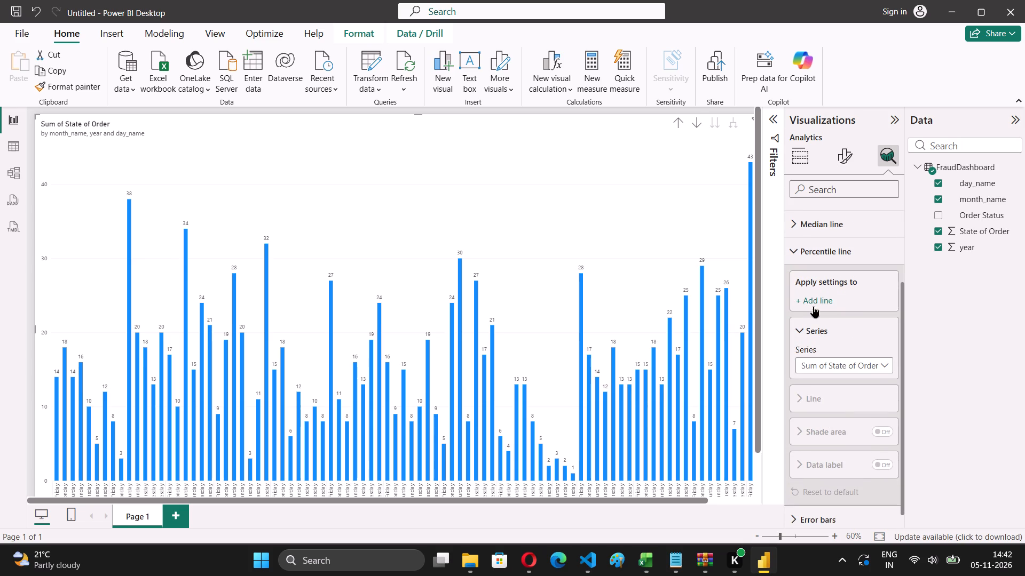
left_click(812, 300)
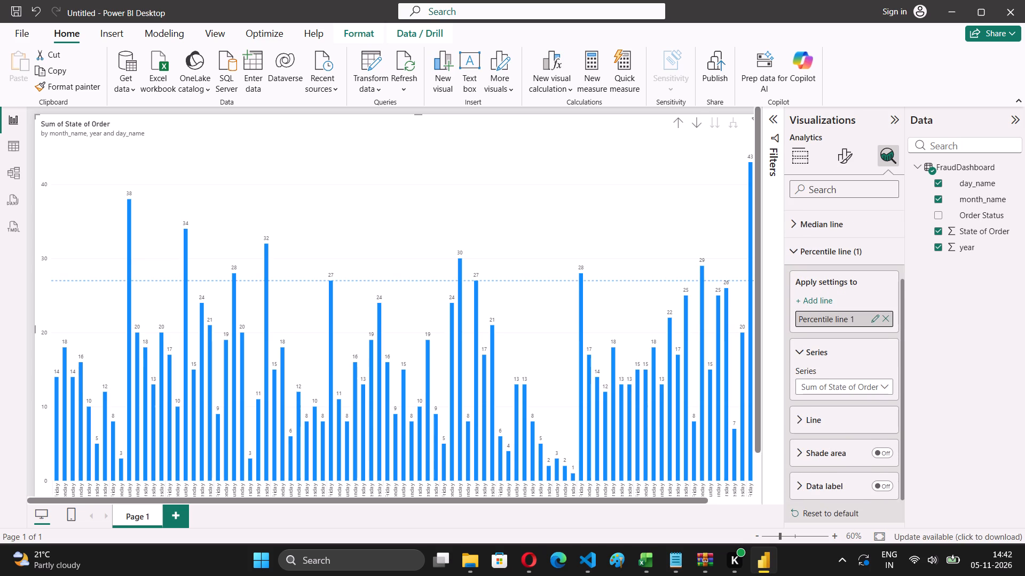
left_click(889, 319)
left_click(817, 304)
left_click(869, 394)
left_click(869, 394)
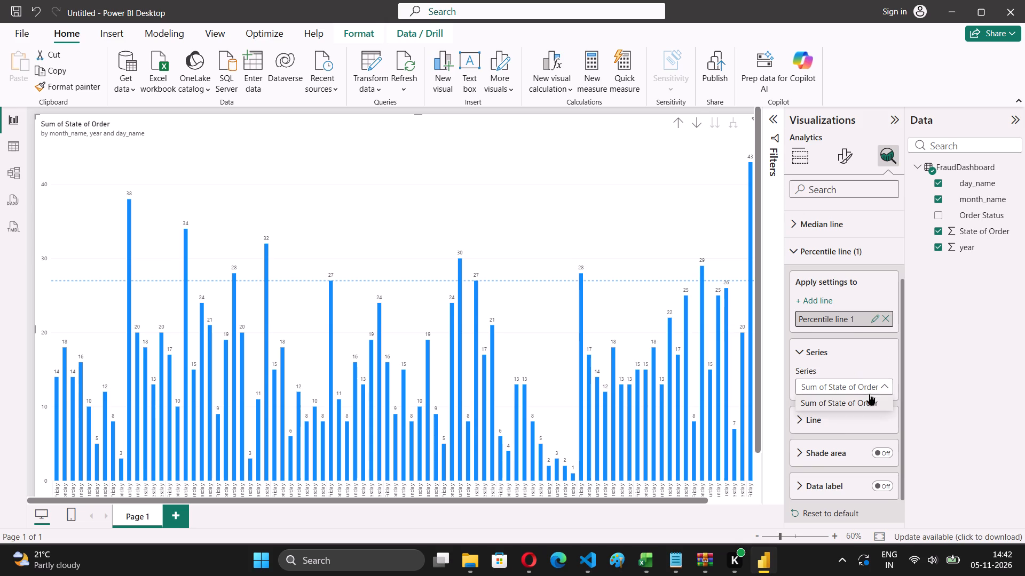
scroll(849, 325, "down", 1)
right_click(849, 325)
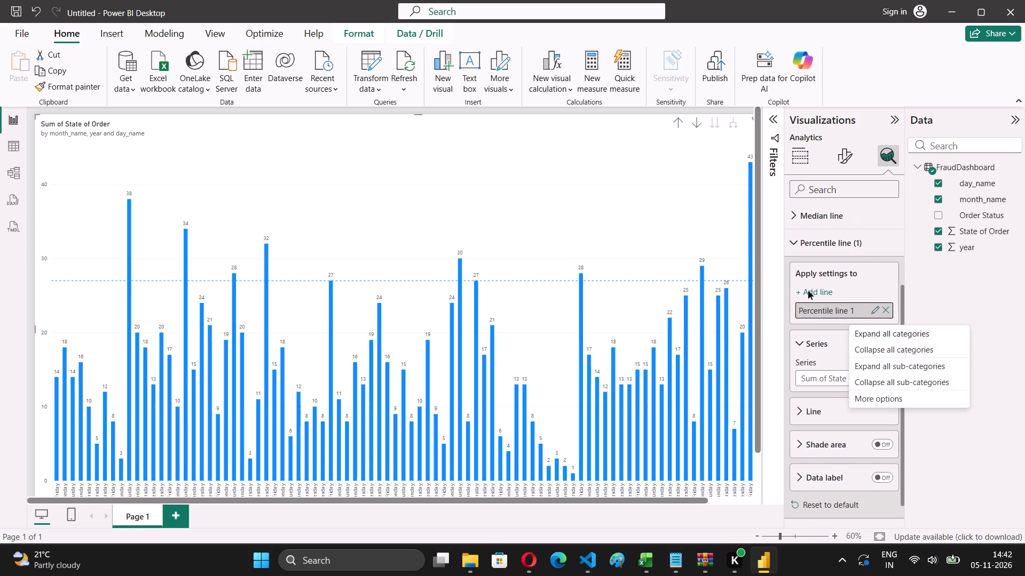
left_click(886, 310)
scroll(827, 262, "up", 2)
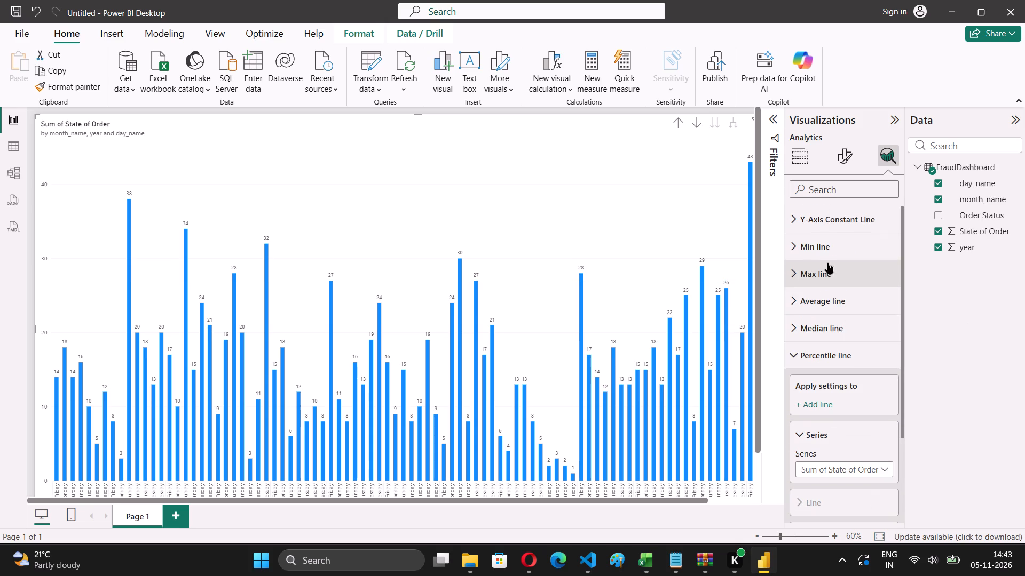
Add an average line for Sum of State of Order to the column chart and check it across the chart's full width.
left_click(817, 311)
left_click(812, 352)
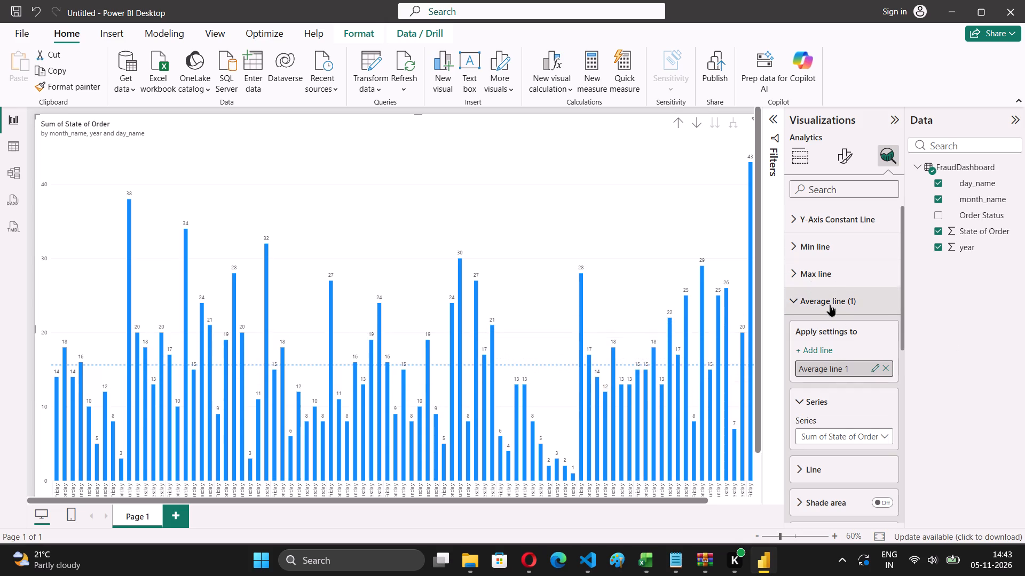
scroll(508, 382, "left", 13)
scroll(508, 382, "right", 19)
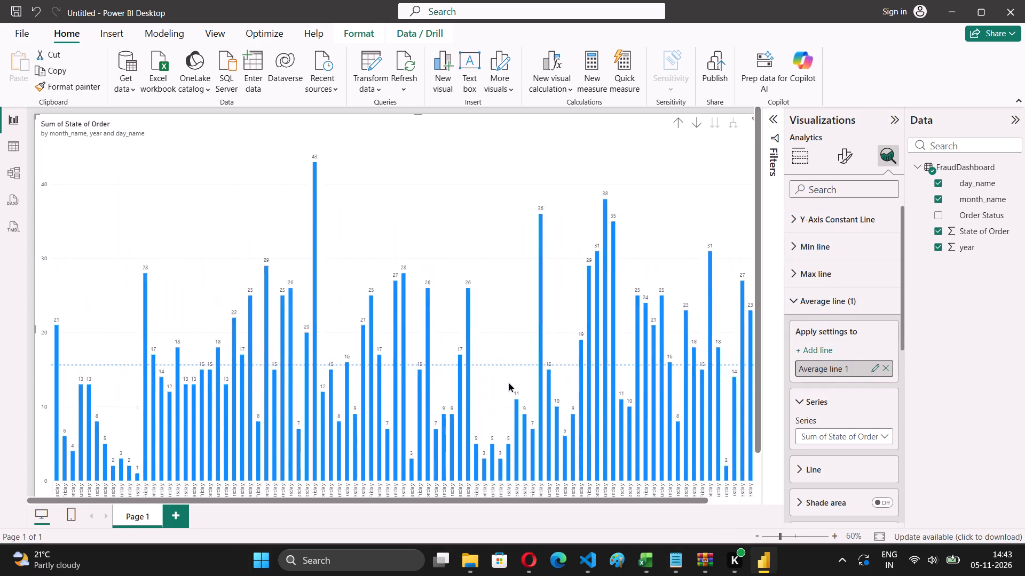
scroll(508, 382, "right", 10)
left_click(824, 309)
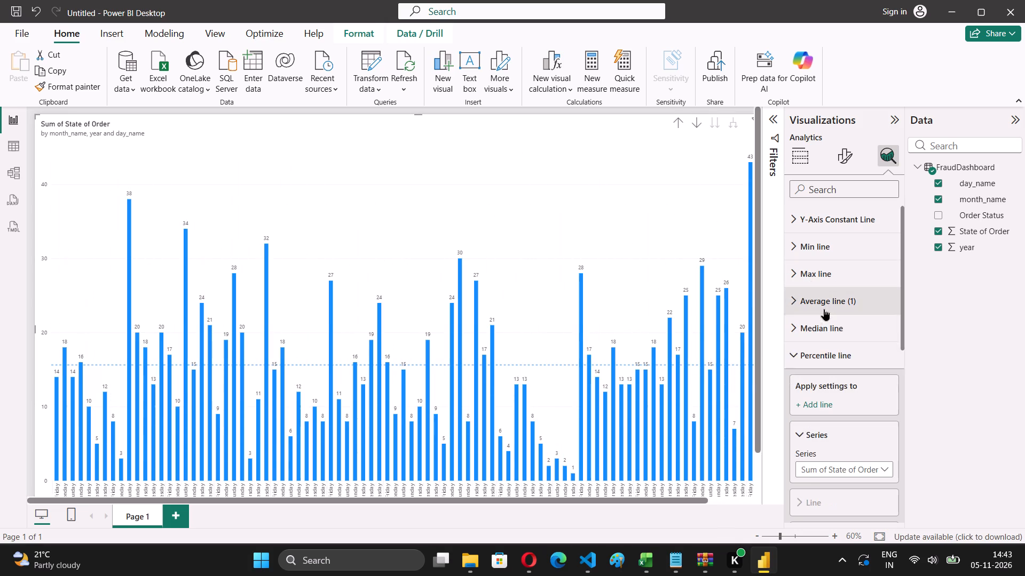
left_click(833, 355)
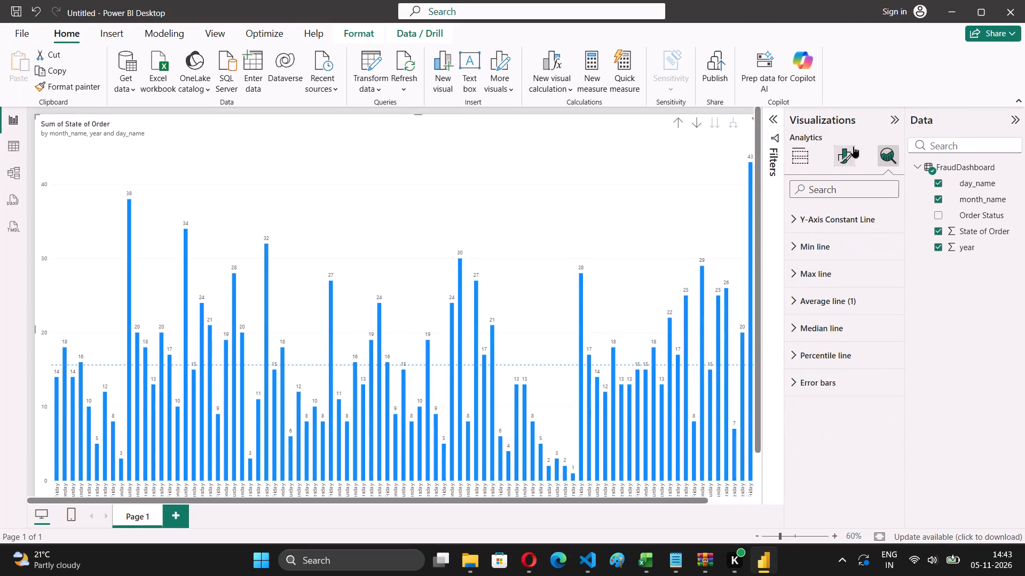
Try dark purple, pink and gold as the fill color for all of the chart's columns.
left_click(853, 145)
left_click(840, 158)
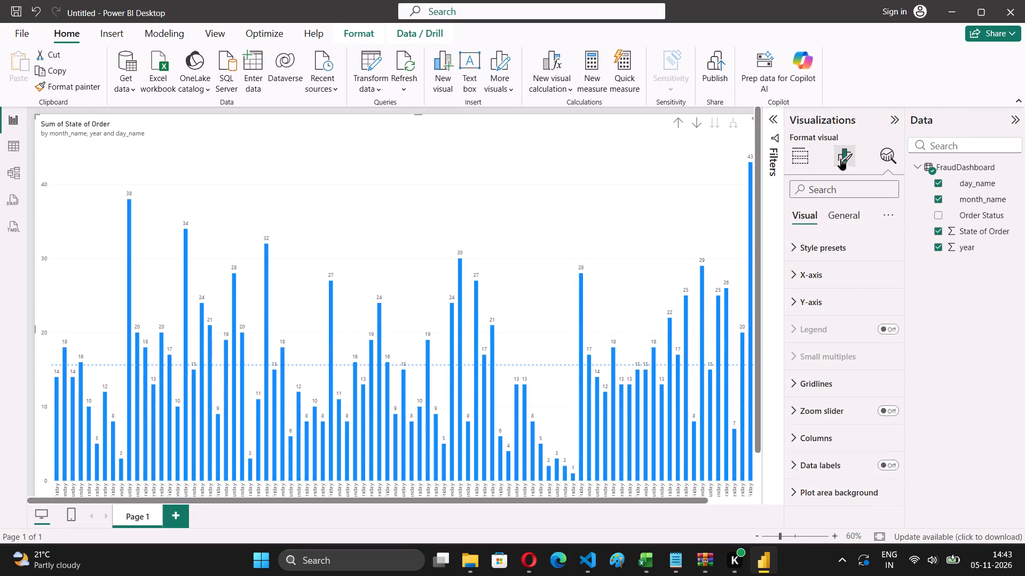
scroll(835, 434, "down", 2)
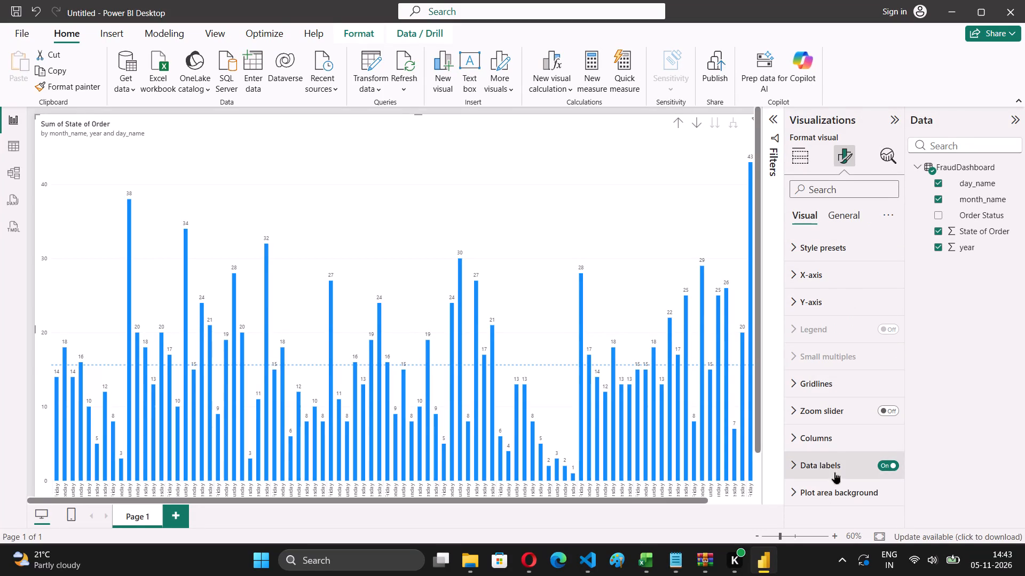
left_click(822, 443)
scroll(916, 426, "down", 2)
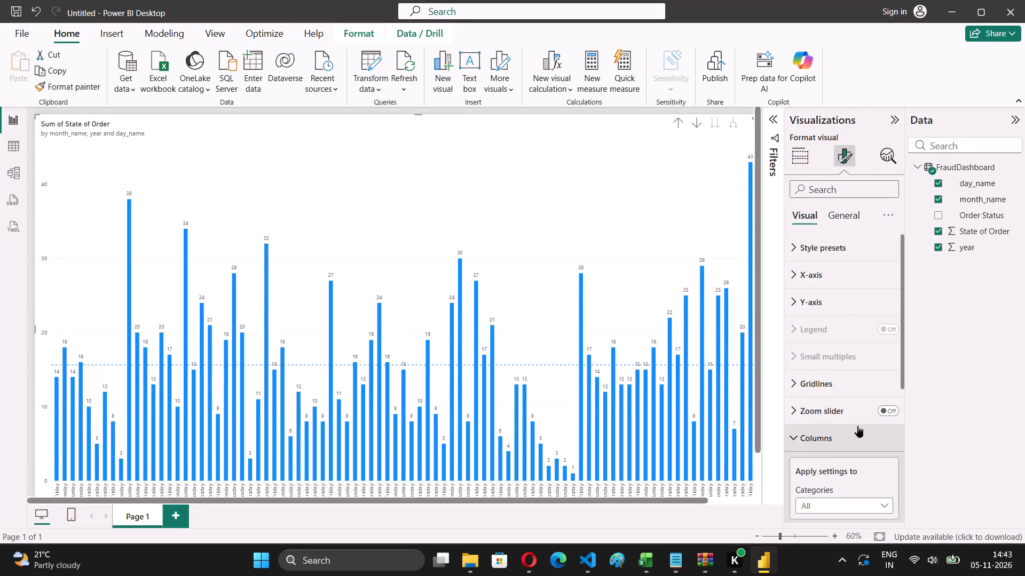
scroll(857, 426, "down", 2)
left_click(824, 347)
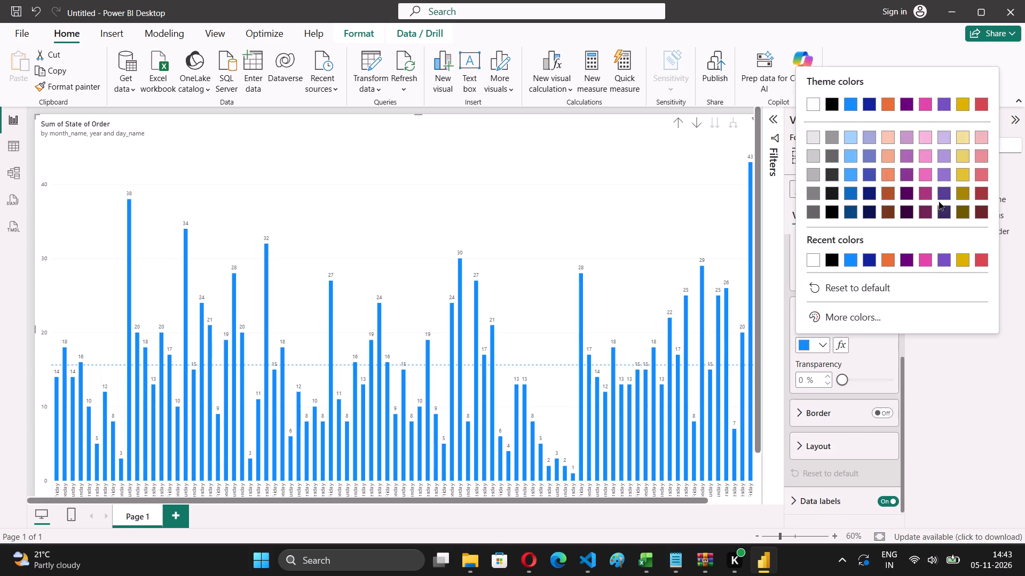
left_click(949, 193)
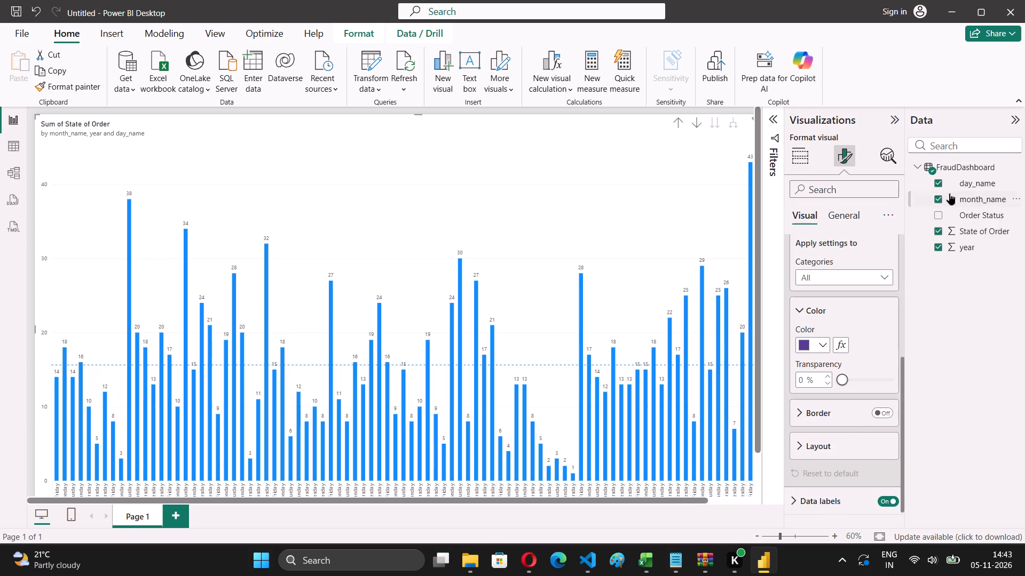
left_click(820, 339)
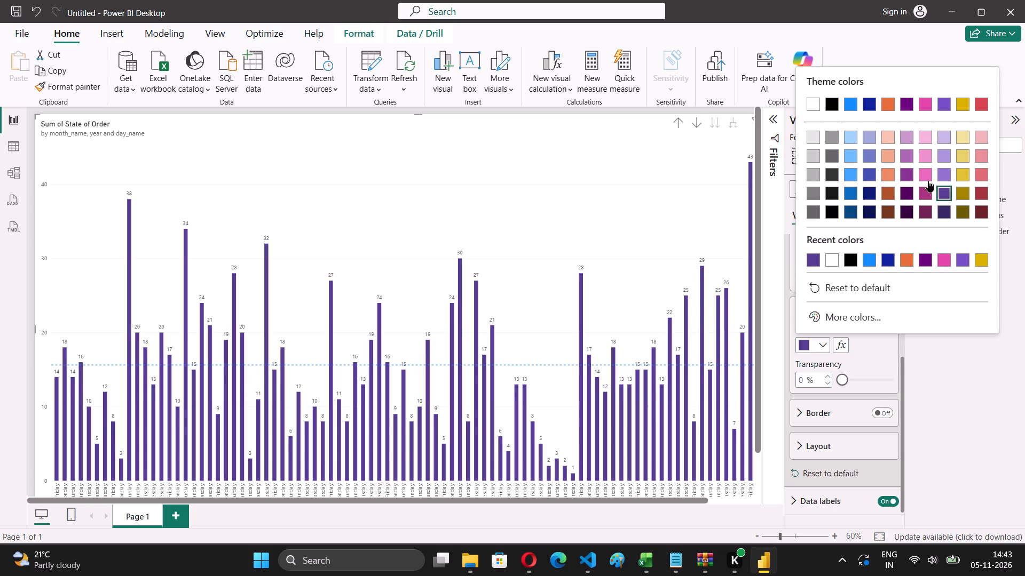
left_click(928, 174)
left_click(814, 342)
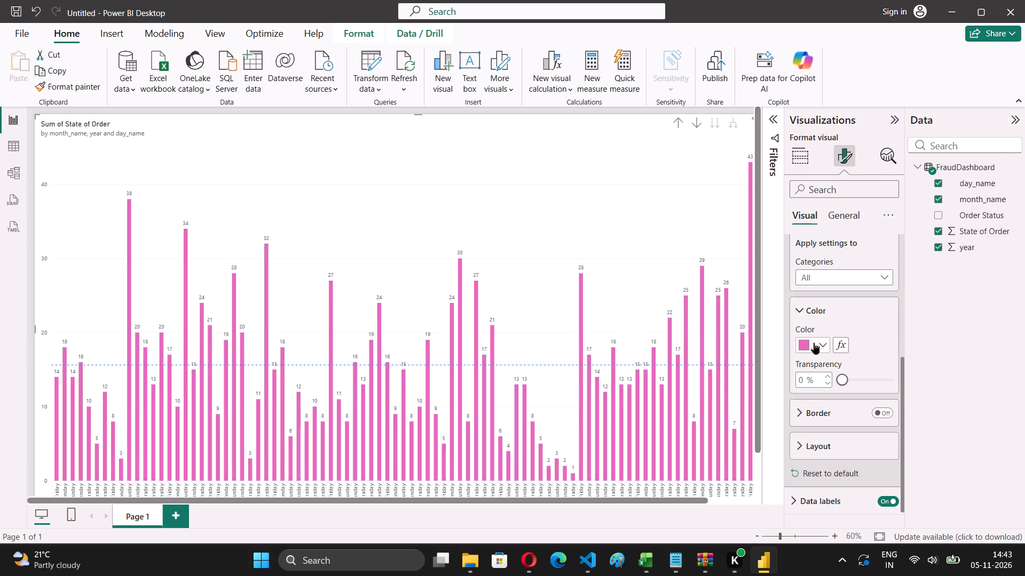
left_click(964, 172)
Set the fill color of all columns to a lighter tint of the dark blue theme color and look across the chart.
left_click(817, 347)
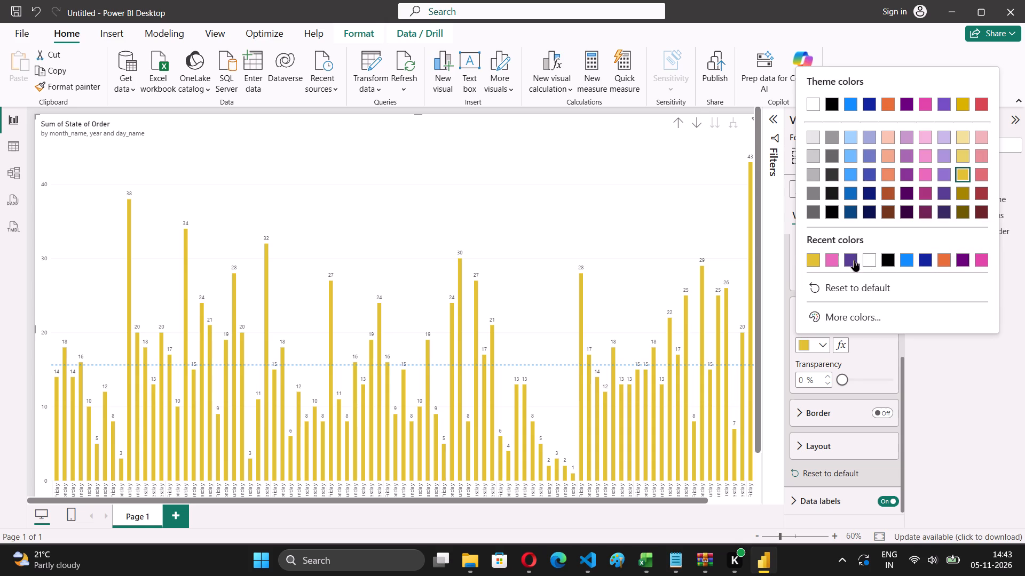
left_click(871, 153)
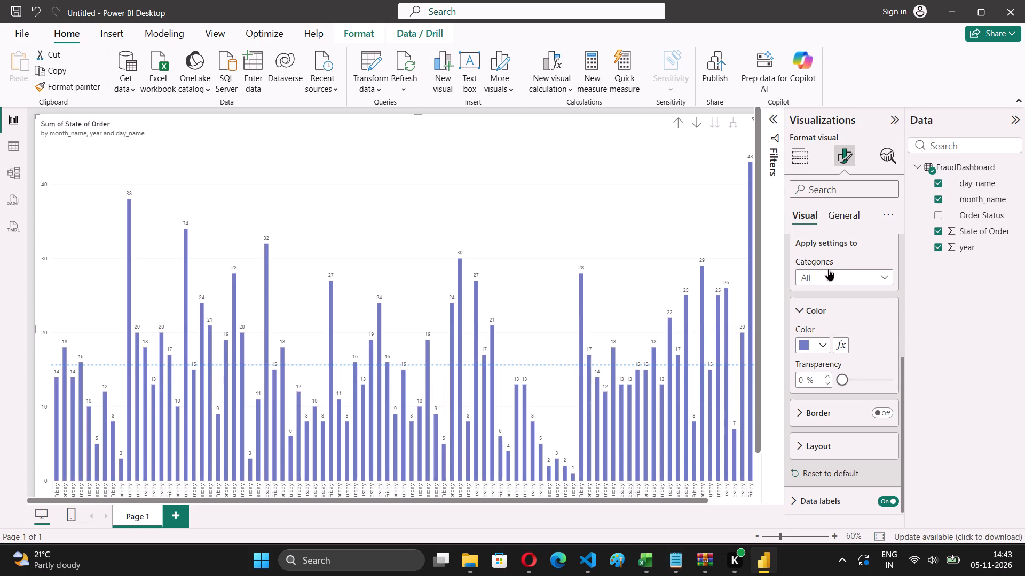
scroll(579, 441, "right", 6)
scroll(403, 399, "left", 6)
scroll(403, 399, "right", 10)
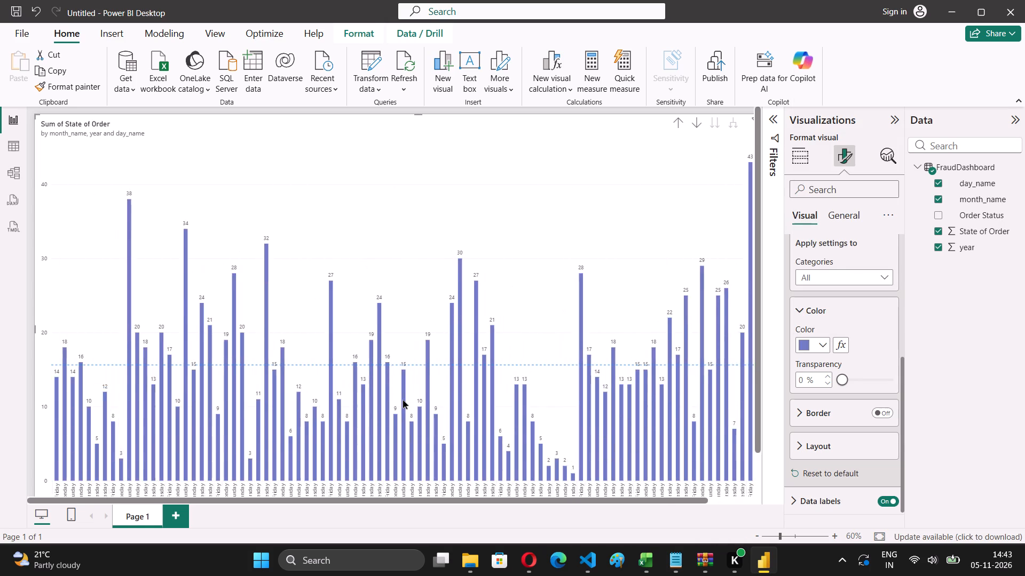
scroll(403, 399, "right", 3)
scroll(403, 399, "left", 20)
scroll(403, 399, "left", 5)
Save the report to the Desktop folder under the name Timely_Fraud_Trend.
key("ctrl+s")
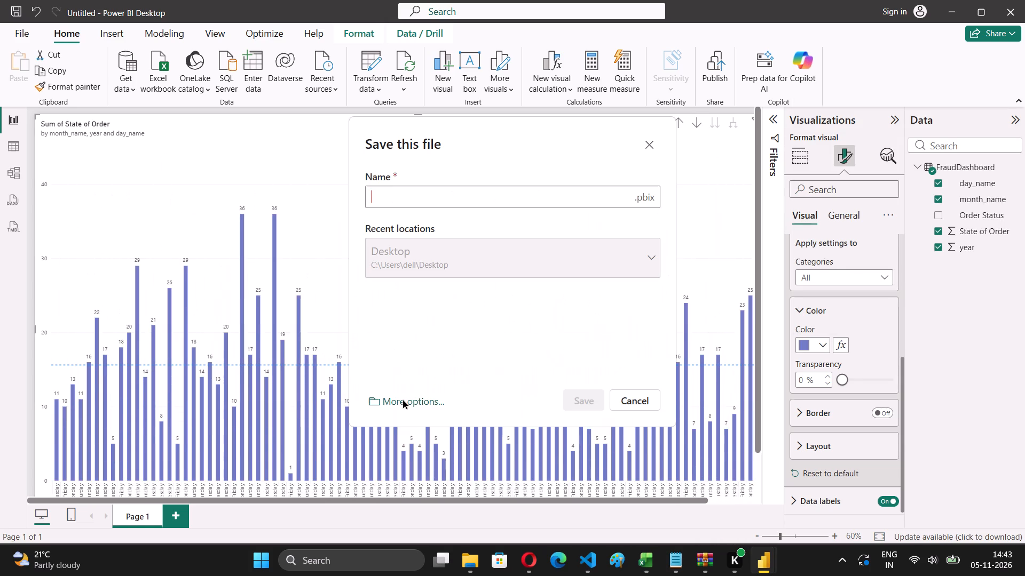
left_click(463, 192)
type("Year")
key("ctrl+a")
key("ctrl+BackSpace")
type("Year")
key("ctrl+a")
key("ctrl+BackSpace")
type("Fraud")
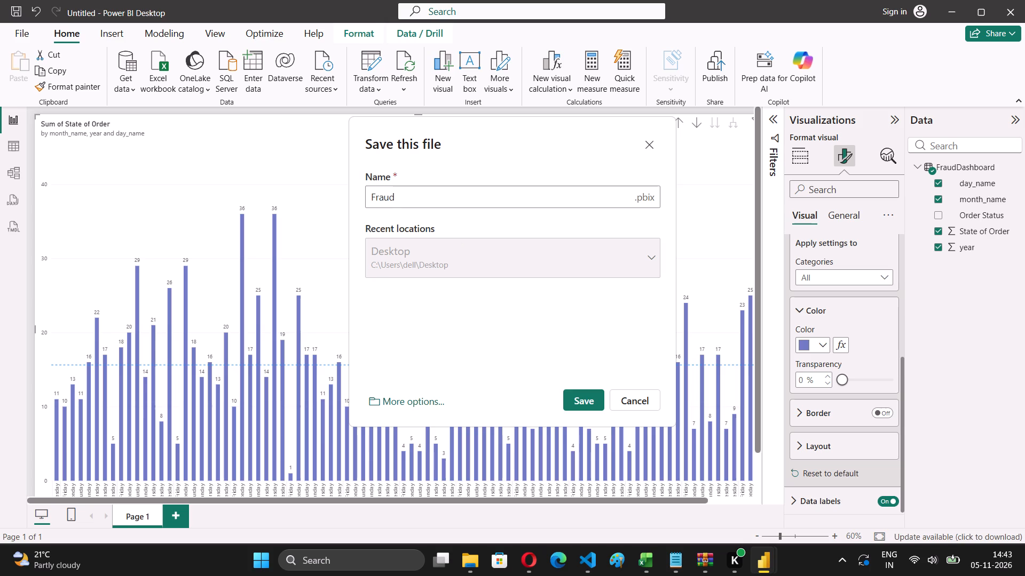
key("ctrl+a")
key("ctrl+BackSpace")
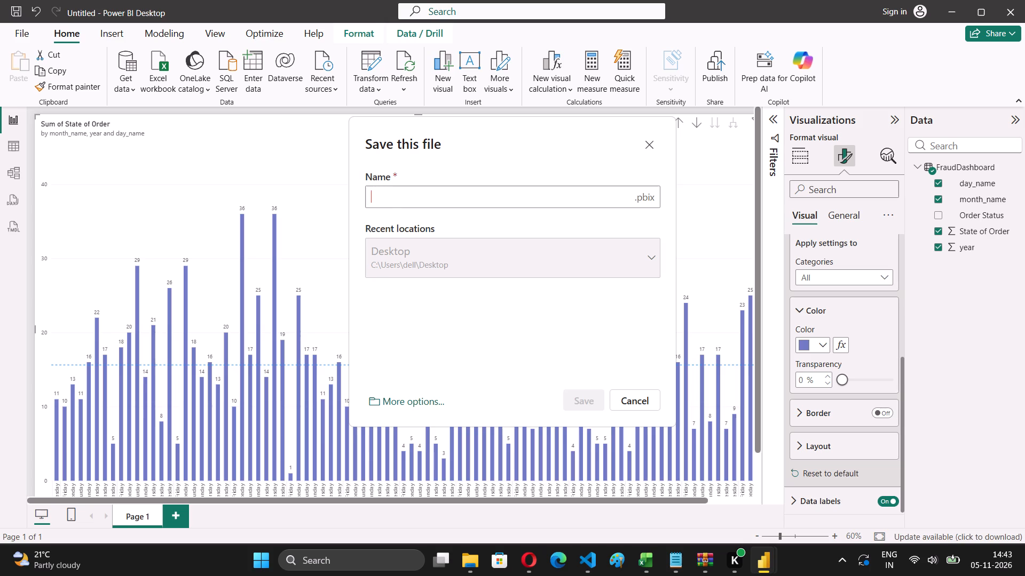
type("Timely_")
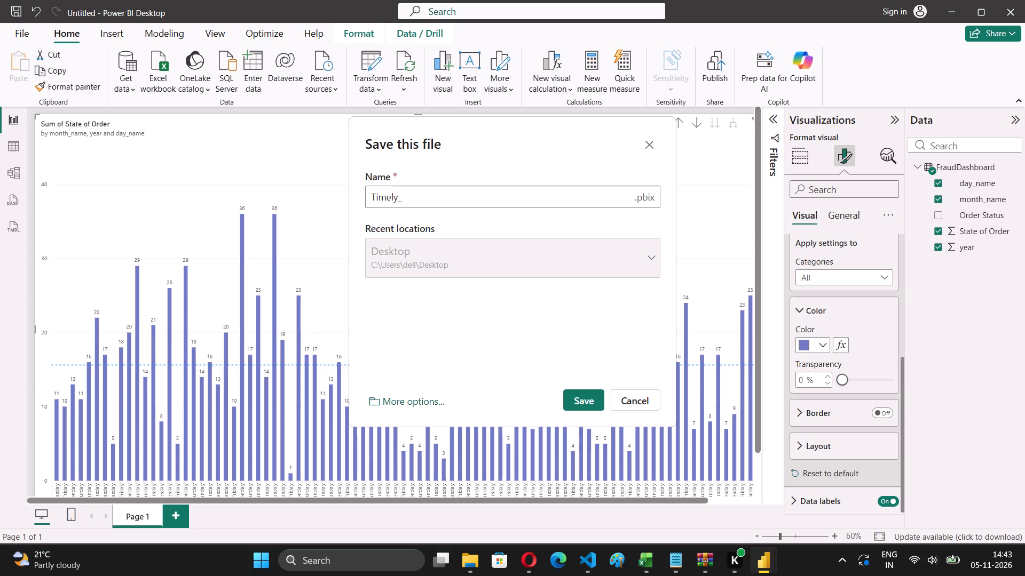
type("FraudT")
key("BackSpace")
type("_Tr")
type("ed")
key("BackSpace")
type("nd")
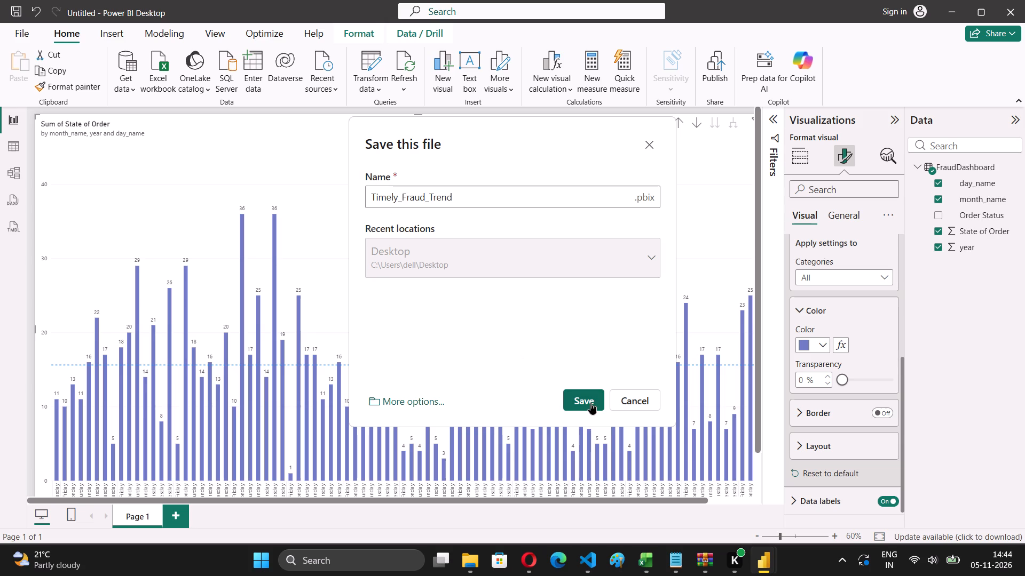
left_click(590, 403)
Turn on the data label for Average line 1 on the column chart.
scroll(590, 403, "right", 4)
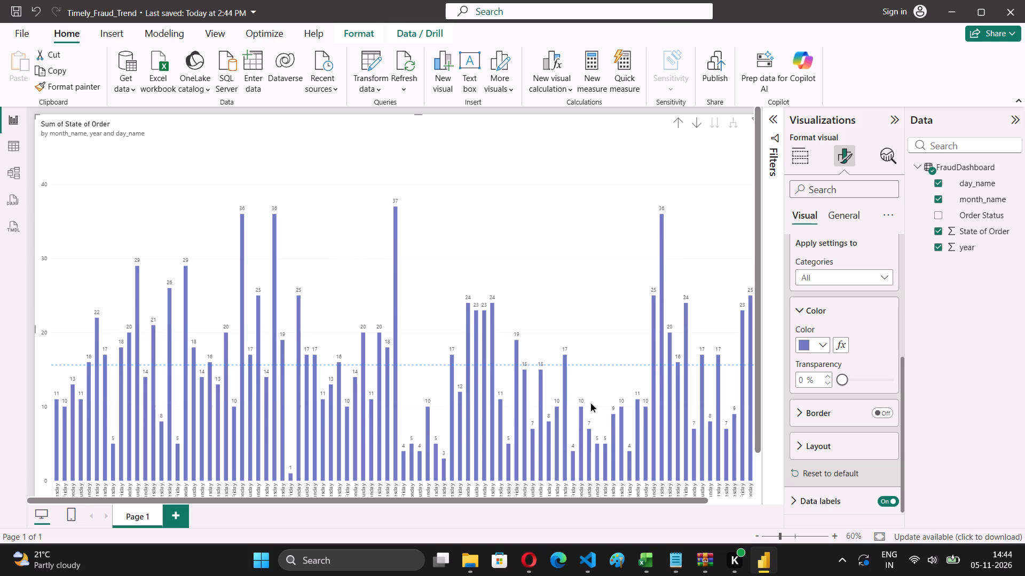
scroll(590, 403, "down", 4)
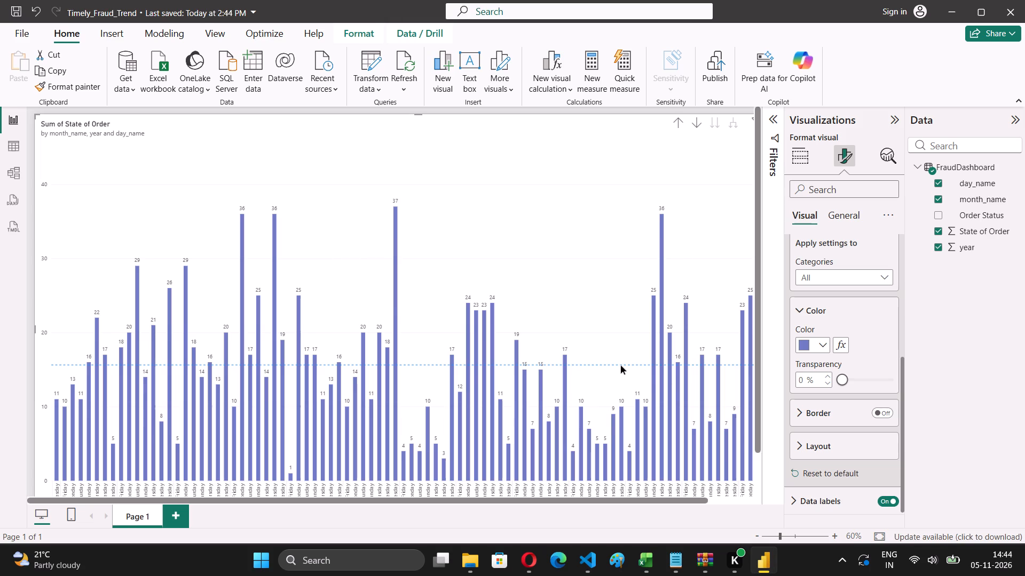
left_click(620, 365)
left_click(839, 217)
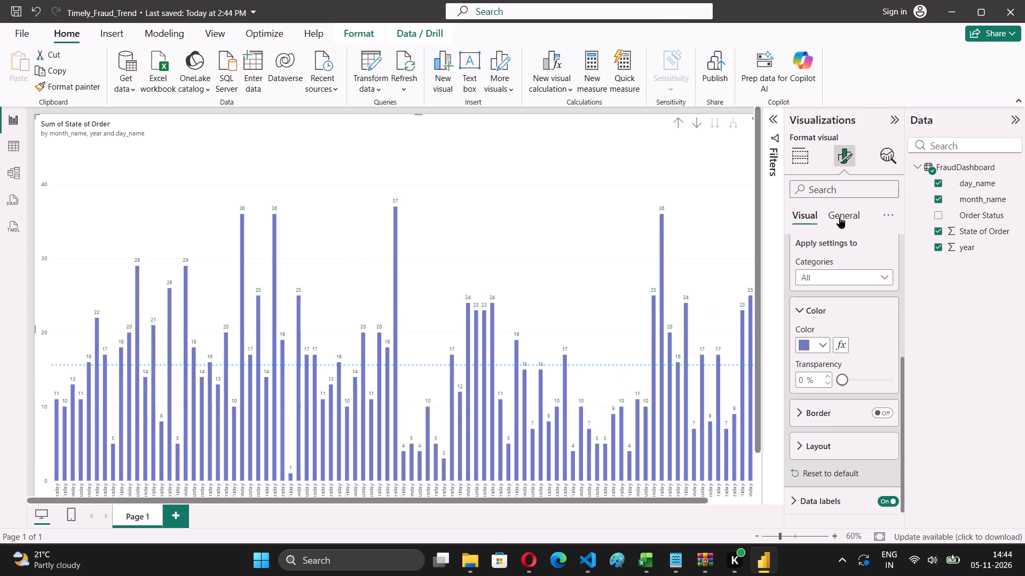
left_click(879, 167)
left_click(882, 156)
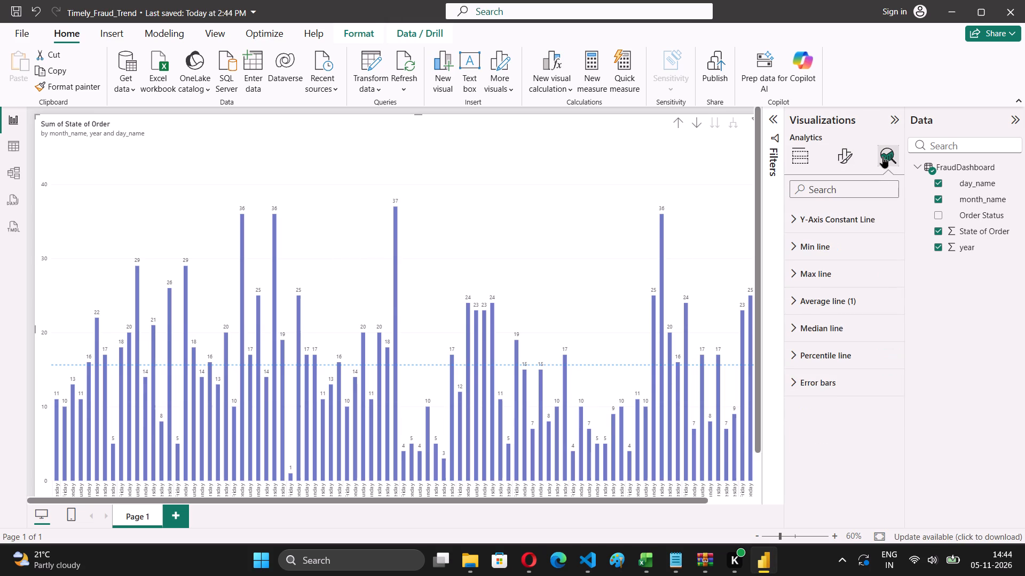
left_click(813, 313)
scroll(844, 411, "down", 1)
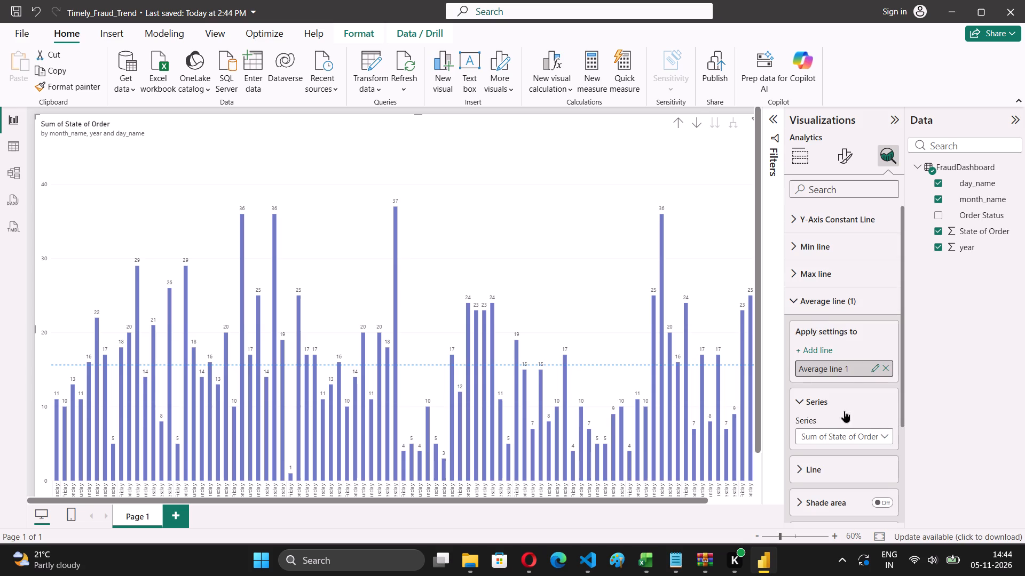
scroll(844, 411, "down", 1)
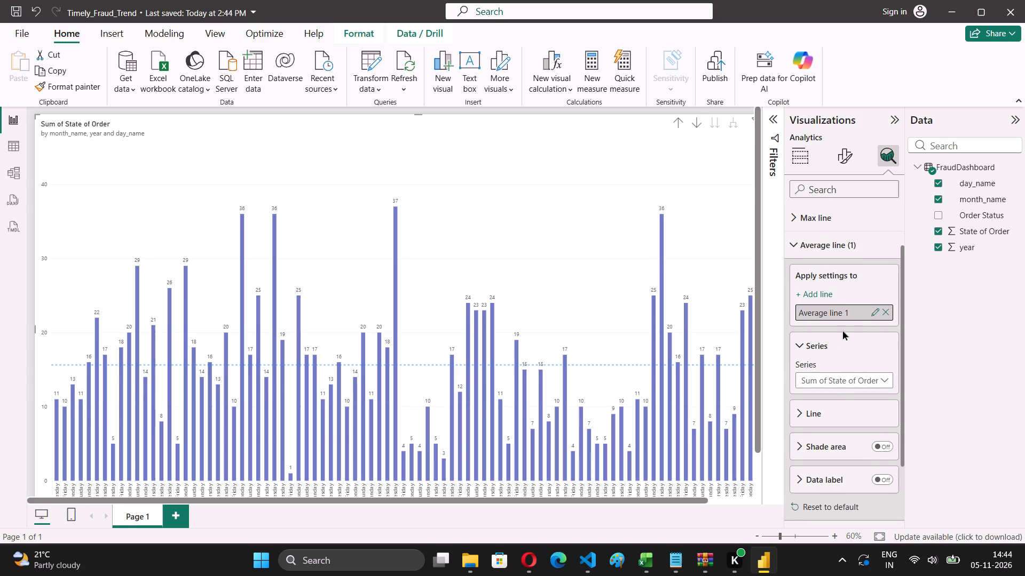
scroll(827, 475, "down", 1)
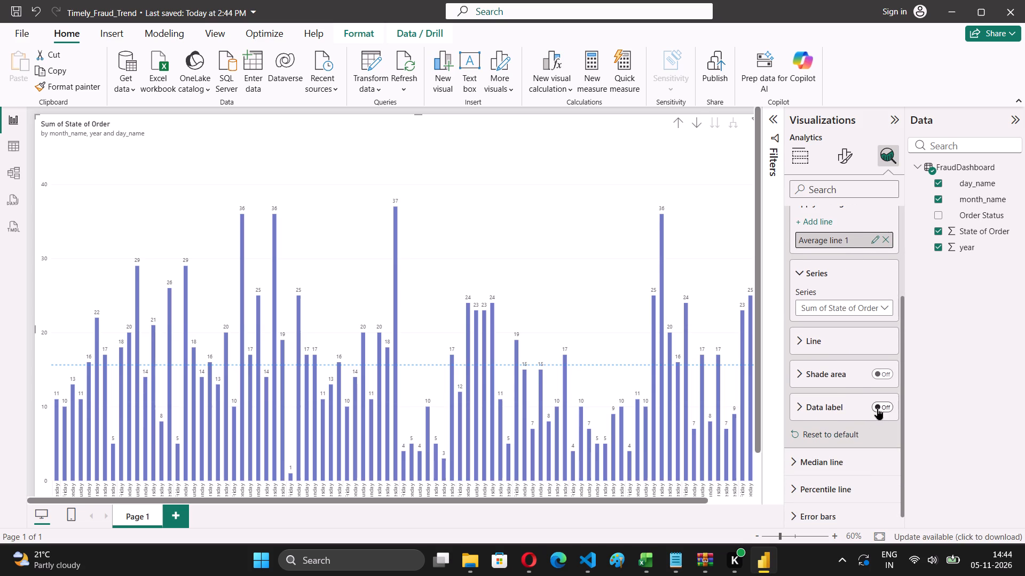
left_click(877, 408)
scroll(574, 383, "left", 2)
Recolor Average line 1, trying light red before setting it to dark red, and check it across the chart.
scroll(824, 464, "down", 1)
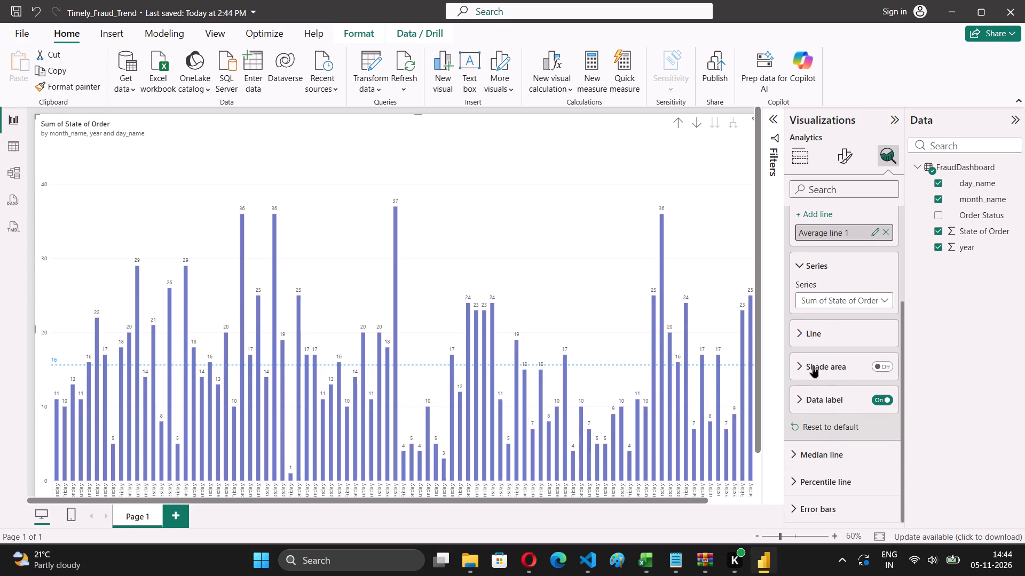
left_click(817, 339)
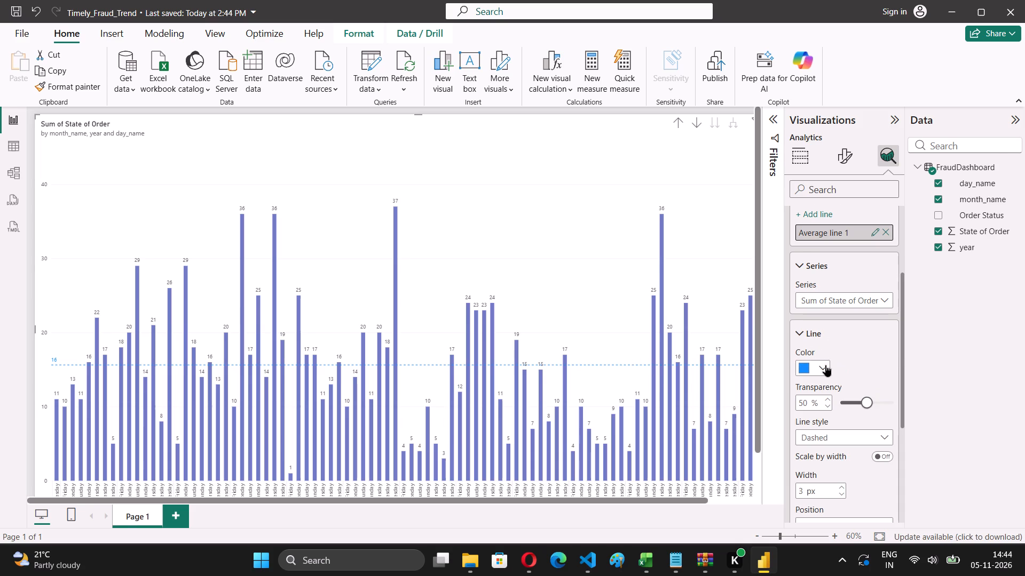
left_click(825, 369)
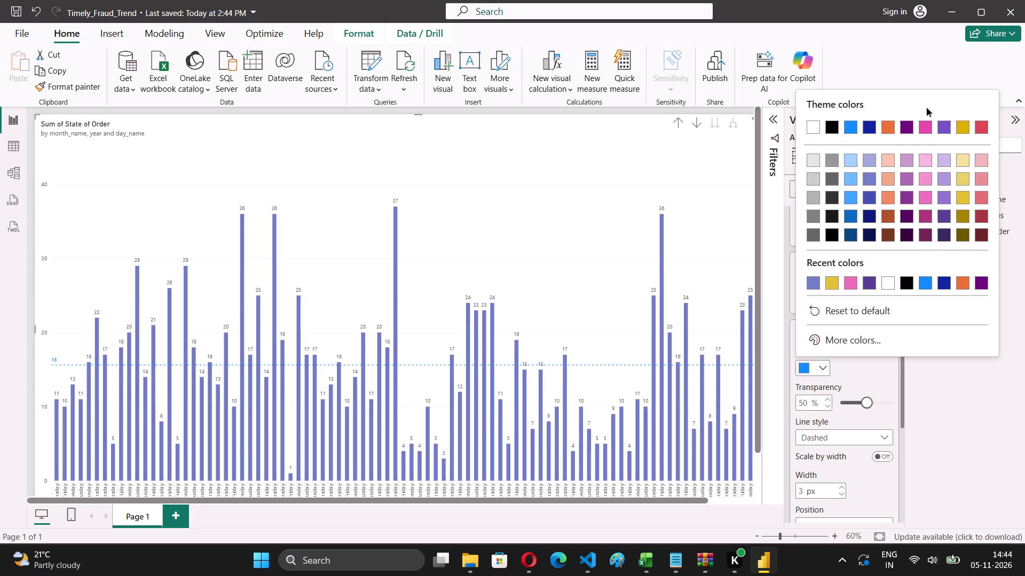
left_click(977, 200)
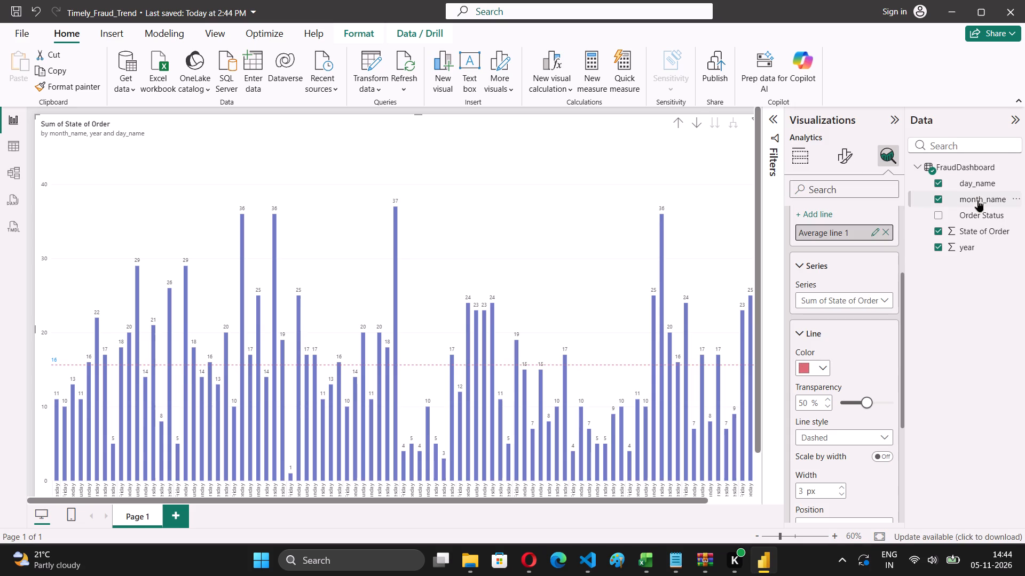
left_click_drag(818, 378, 815, 367)
left_click(815, 367)
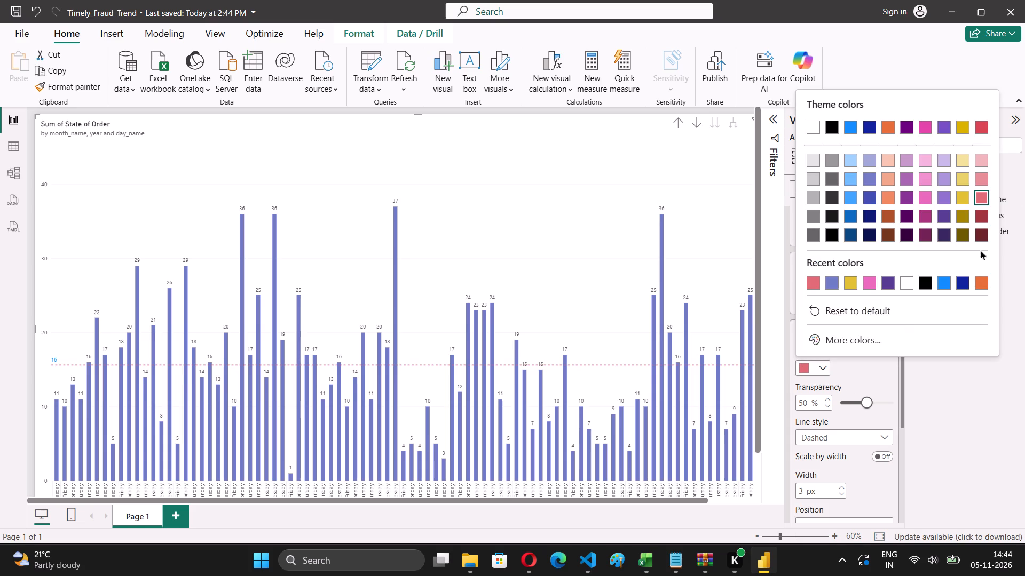
left_click(983, 221)
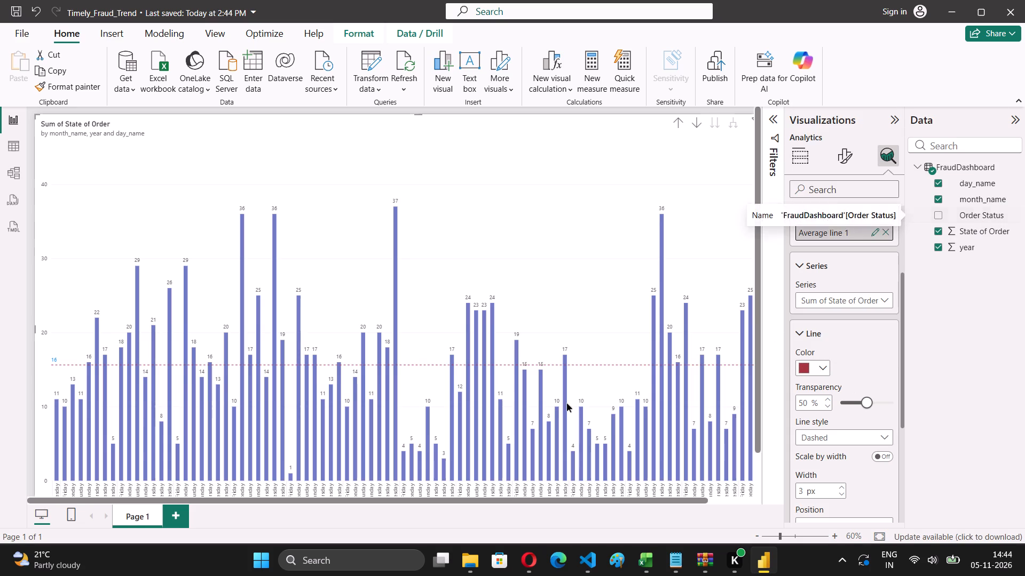
scroll(659, 454, "left", 16)
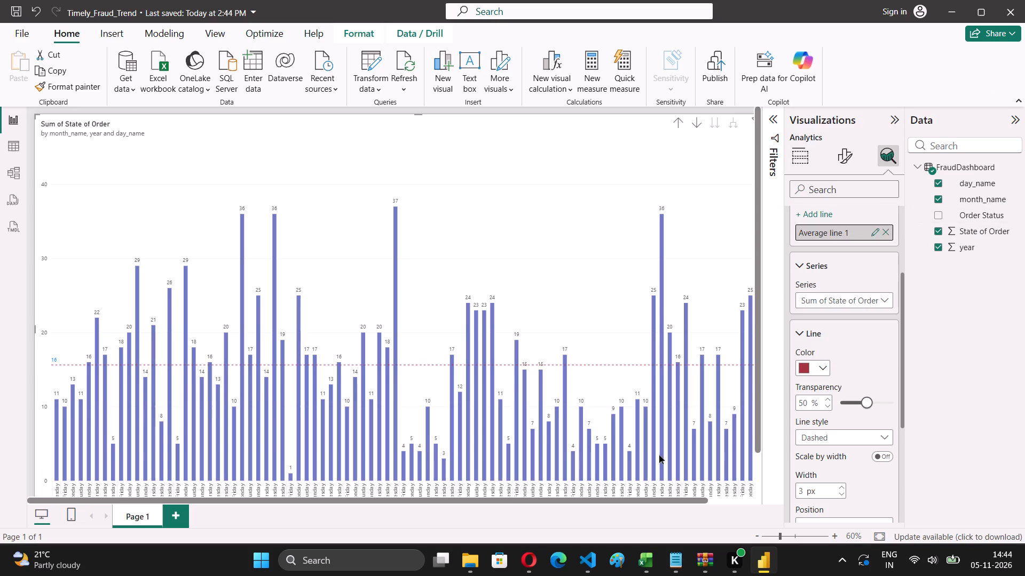
left_click_drag(690, 500, 782, 502)
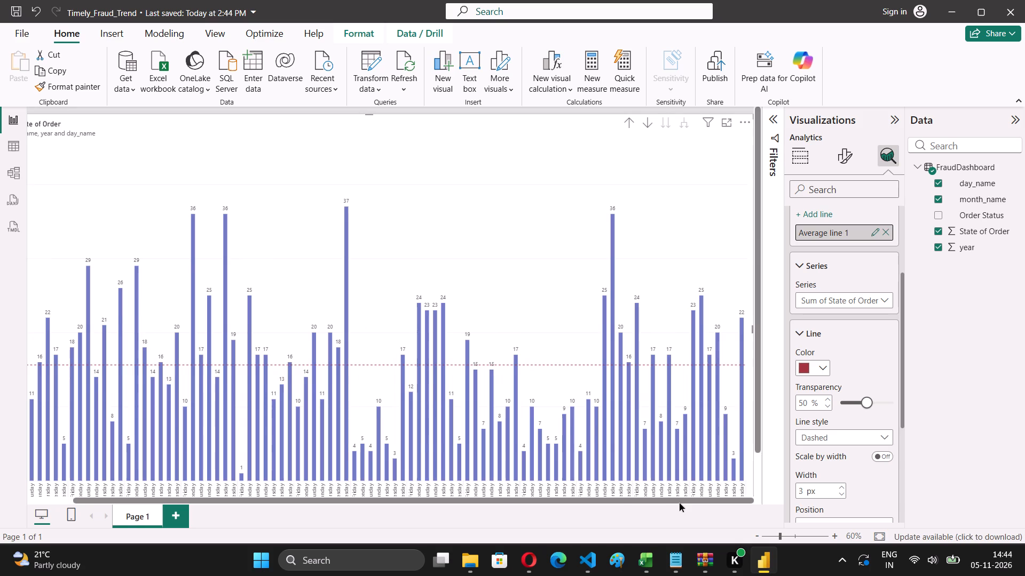
left_click_drag(681, 500, 446, 507)
Save the report with the updated average line formatting.
key("ctrl+s")
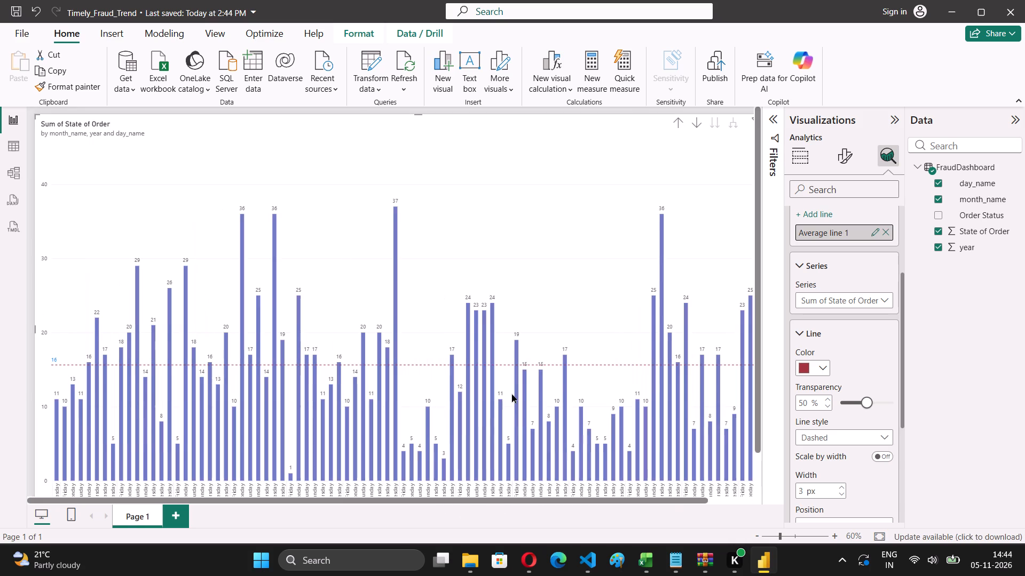
key("ctrl+s")
scroll(511, 394, "right", 9)
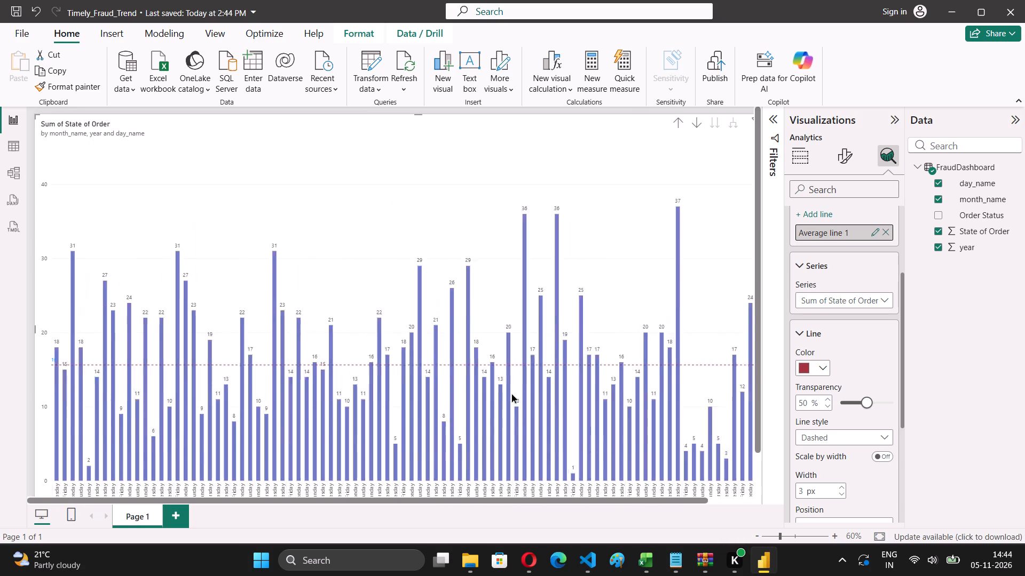
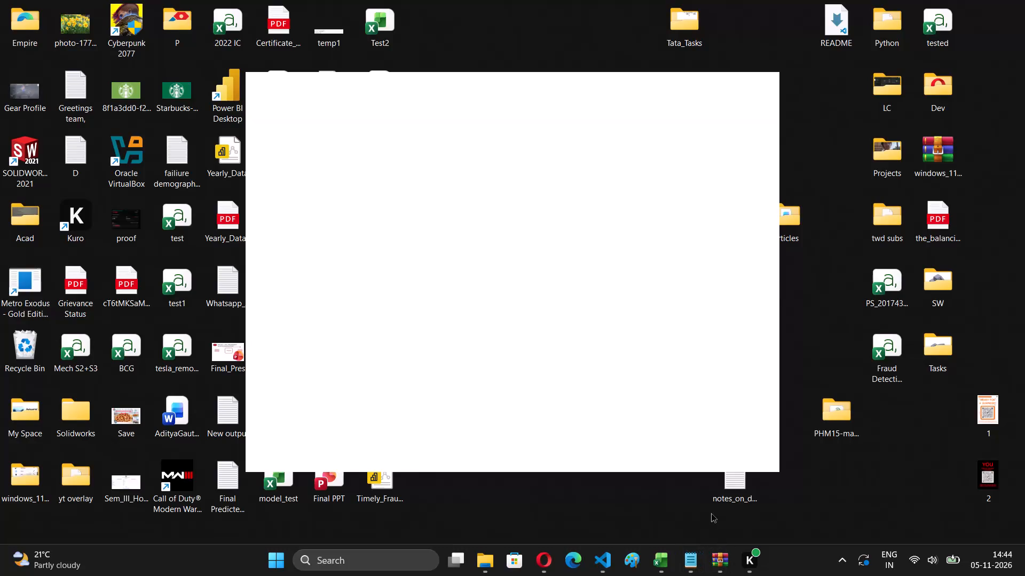
Switch to VS Code and select the empty cell in sup_cha.ipynb below the FraudDashboard.csv export.
left_click(539, 563)
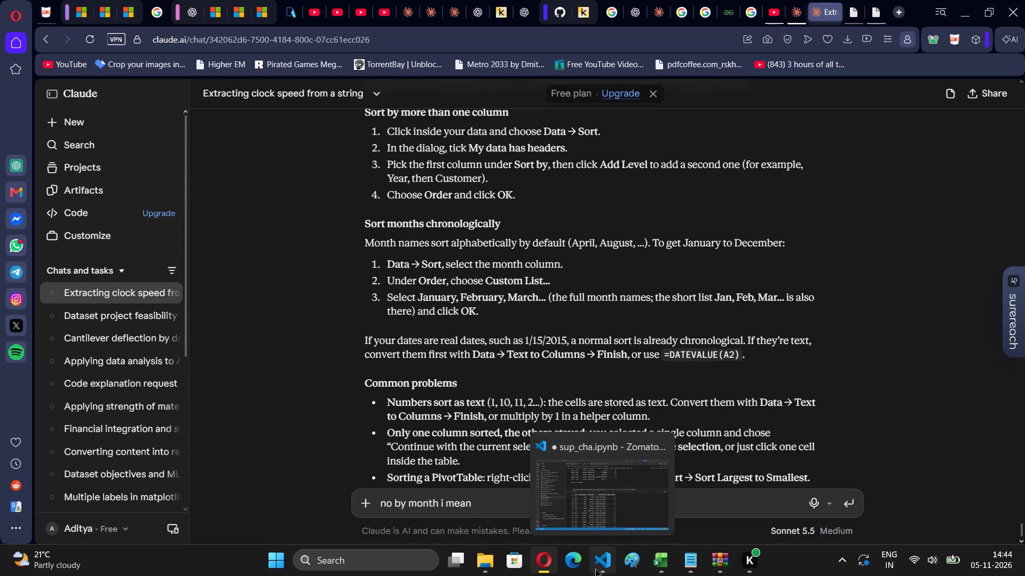
left_click(595, 569)
scroll(781, 371, "down", 7)
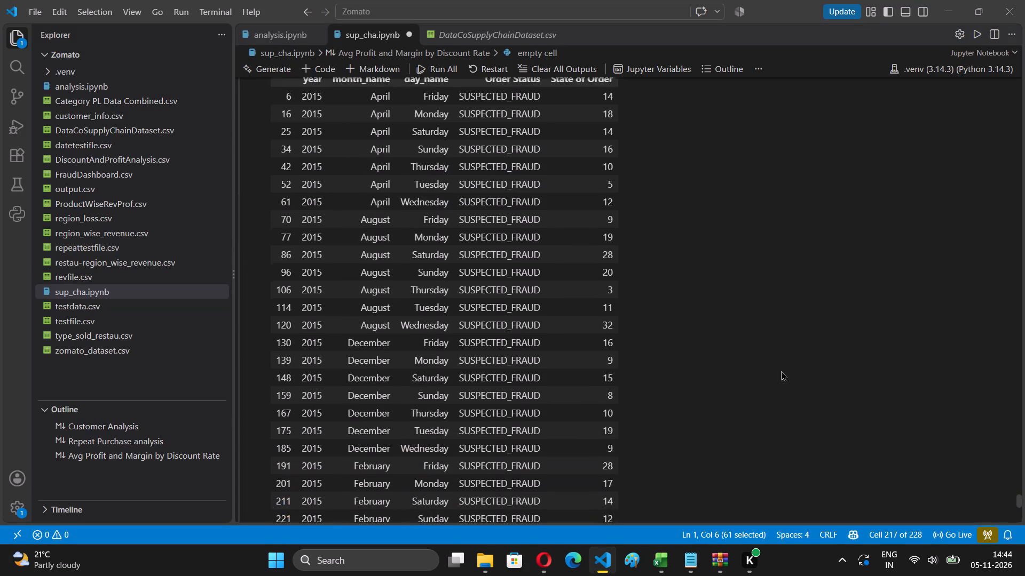